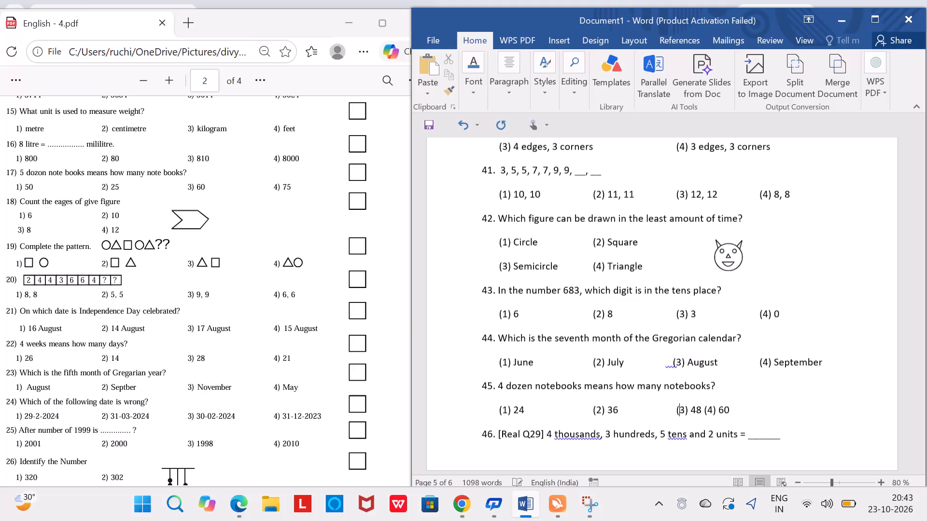
Space option (4) 60 of question 45 across to line up with the fourth option column of question 44.
{"action": "key", "text": "Right"}
{"action": "key", "text": "Right"}
{"action": "key", "text": "Right"}
{"action": "key", "text": "Right"}
{"action": "key", "text": "Right"}
{"action": "key", "text": "Right"}
{"action": "key", "text": "Right"}
{"action": "key", "text": "Left"}
{"action": "key", "text": "Tab"}
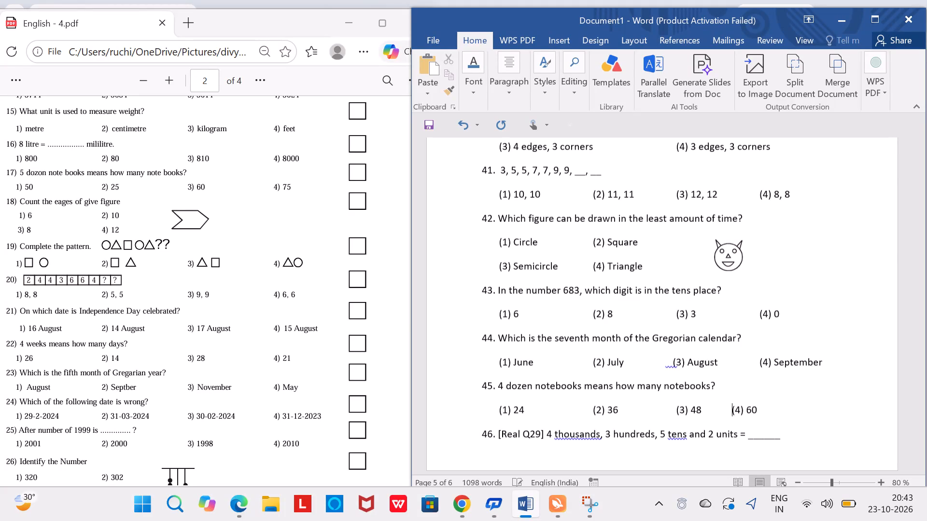
{"action": "key", "text": "Tab"}
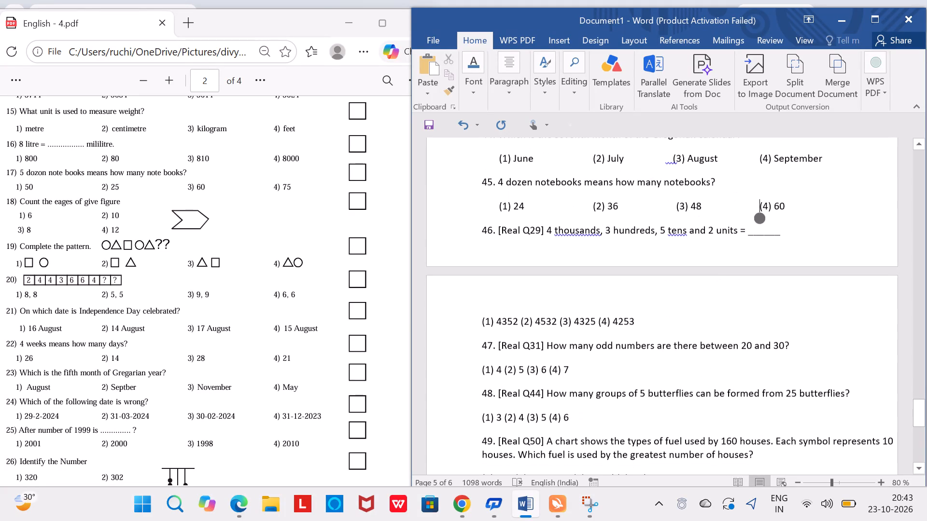
Insert a paragraph break before question 46 so that it starts on the following page with its options.
{"action": "key", "text": "Return"}
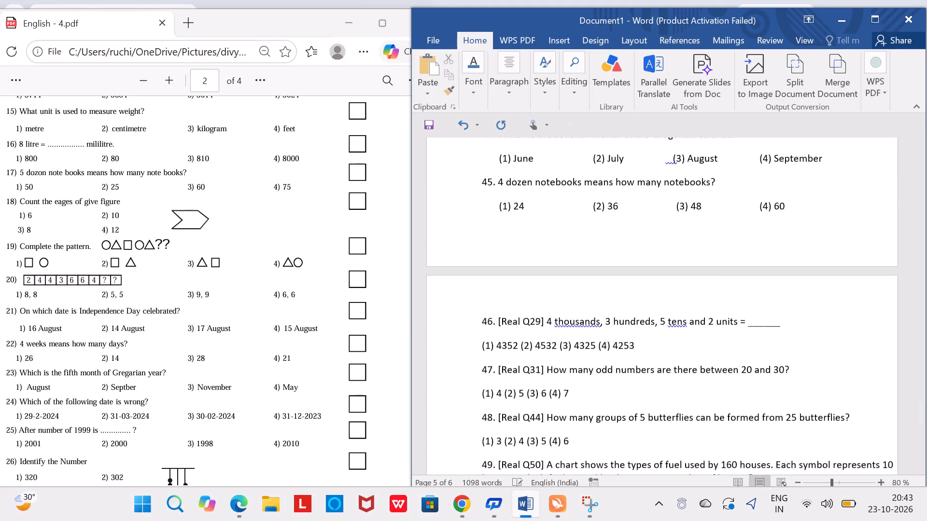
Delete the "[Real Q29]" tag from question 46, leaving the question text directly after its number.
{"action": "key", "text": "Right"}
{"action": "key", "text": "Right"}
{"action": "key", "text": "Right"}
{"action": "key", "text": "Right"}
{"action": "key", "text": "Right"}
{"action": "key", "text": "Right"}
{"action": "key", "text": "Right"}
{"action": "key", "text": "Right"}
{"action": "key", "text": "Right"}
{"action": "key", "text": "Right"}
{"action": "key", "text": "Right"}
{"action": "key", "text": "Right"}
{"action": "key", "text": "Right"}
{"action": "key", "text": "Right"}
{"action": "key", "text": "Right"}
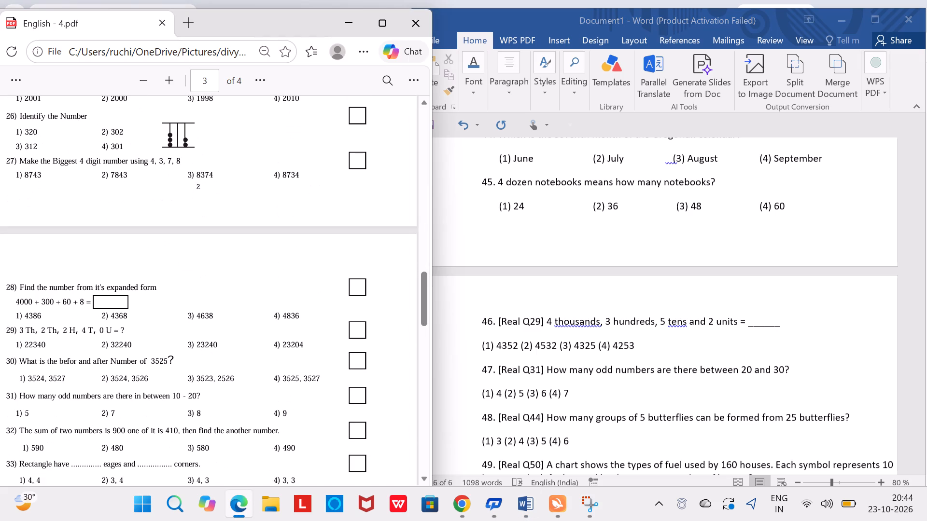
{"action": "key", "text": "Right"}
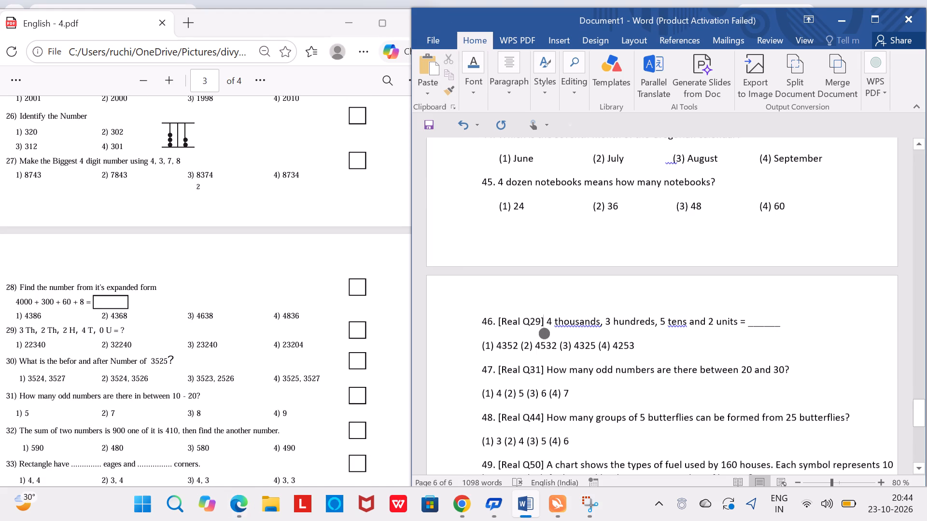
{"action": "key", "text": "Right"}
{"action": "key", "text": "BackSpace"}
{"action": "key", "text": "BackSpace"}
{"action": "key", "text": "BackSpace"}
{"action": "key", "text": "BackSpace"}
{"action": "key", "text": "BackSpace"}
{"action": "key", "text": "BackSpace"}
{"action": "key", "text": "BackSpace"}
{"action": "key", "text": "BackSpace"}
{"action": "key", "text": "BackSpace"}
{"action": "key", "text": "BackSpace"}
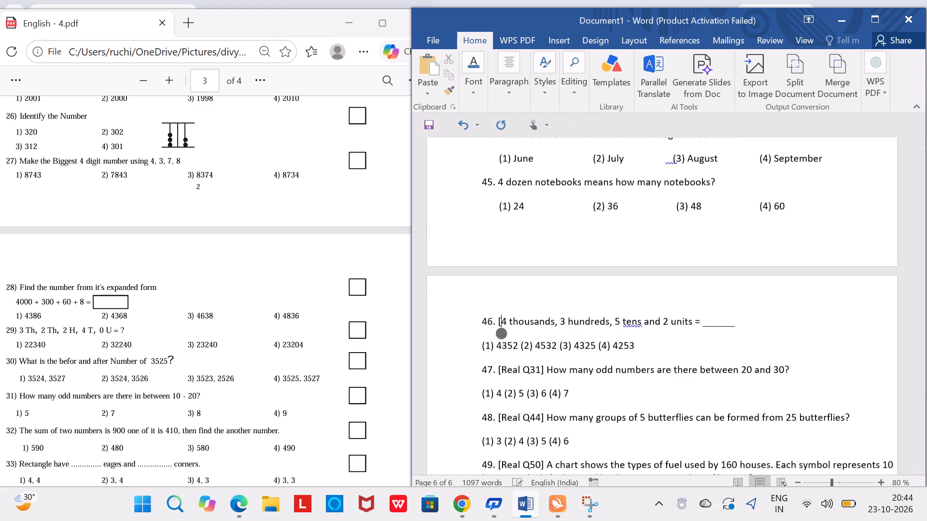
{"action": "key", "text": "BackSpace"}
Indent the answer options line under question 46 with leading spaces, like the options of question 45.
{"action": "key", "text": "Down"}
{"action": "key", "text": "Left"}
{"action": "key", "text": "Left"}
{"action": "key", "text": "Left"}
{"action": "key", "text": "Left"}
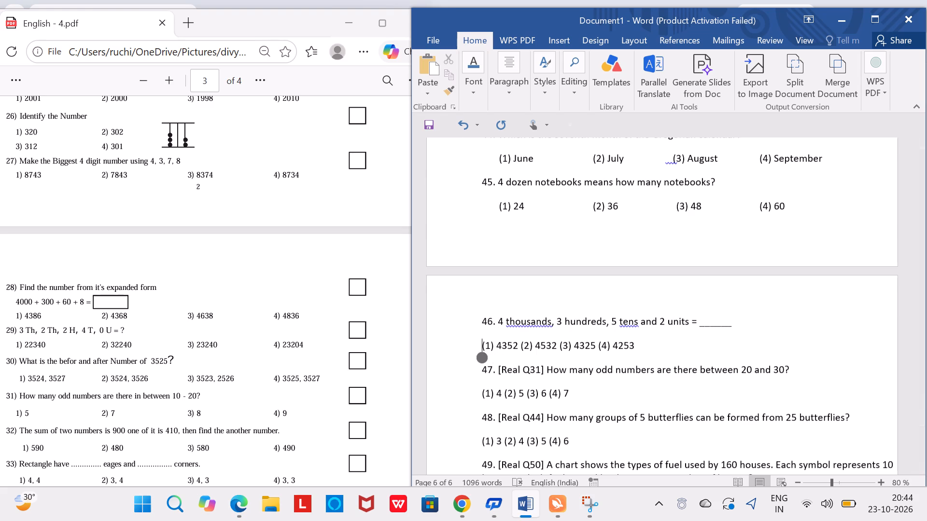
{"action": "key", "text": "space"}
{"action": "key", "text": "space"}
{"action": "key", "text": "space"}
{"action": "key", "text": "space"}
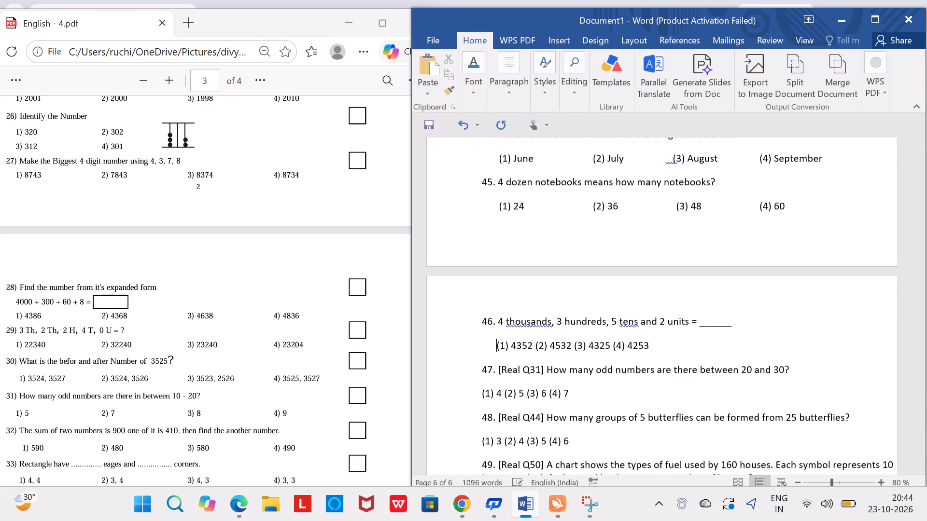
Space option (2) 4532 of question 46 across to the second option column used in question 45.
{"action": "key", "text": "Right"}
{"action": "key", "text": "Right"}
{"action": "key", "text": "Right"}
{"action": "key", "text": "Right"}
{"action": "key", "text": "Right"}
{"action": "key", "text": "Right"}
{"action": "key", "text": "Right"}
{"action": "key", "text": "Right"}
{"action": "key", "text": "Right"}
{"action": "key", "text": "Tab"}
{"action": "key", "text": "Tab"}
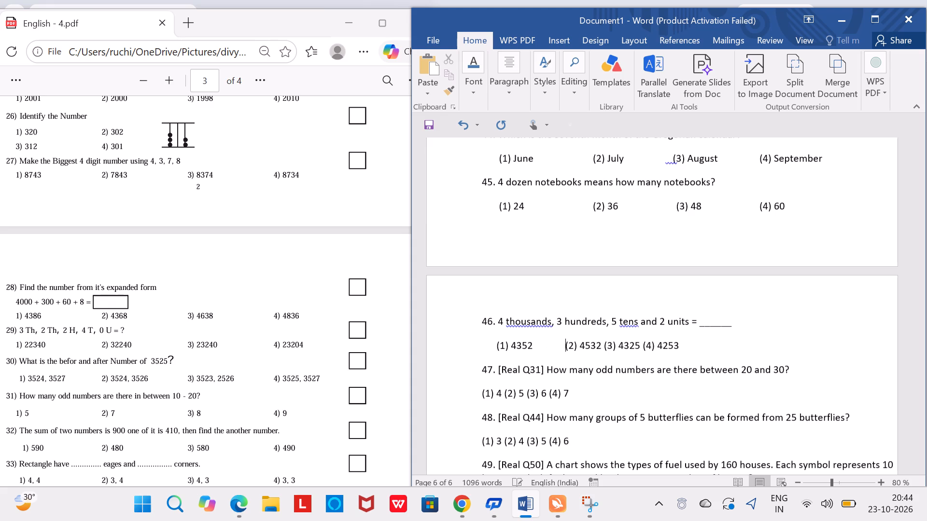
{"action": "key", "text": "Tab"}
Space option (3) 4325 of question 46 across to the third option column.
{"action": "key", "text": "Right"}
{"action": "key", "text": "Right"}
{"action": "key", "text": "Right"}
{"action": "key", "text": "Right"}
{"action": "key", "text": "Right"}
{"action": "key", "text": "Right"}
{"action": "key", "text": "Right"}
{"action": "key", "text": "Right"}
{"action": "key", "text": "Tab"}
{"action": "key", "text": "Tab"}
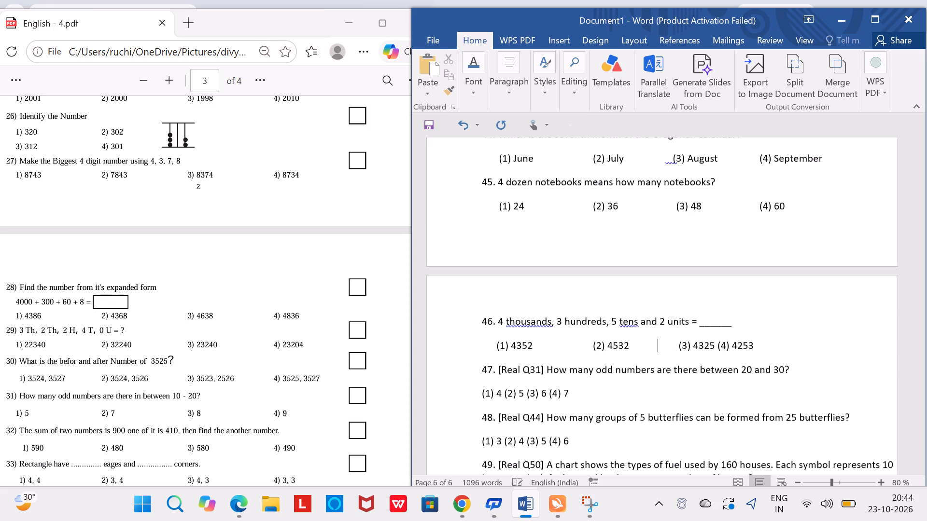
{"action": "key", "text": "BackSpace"}
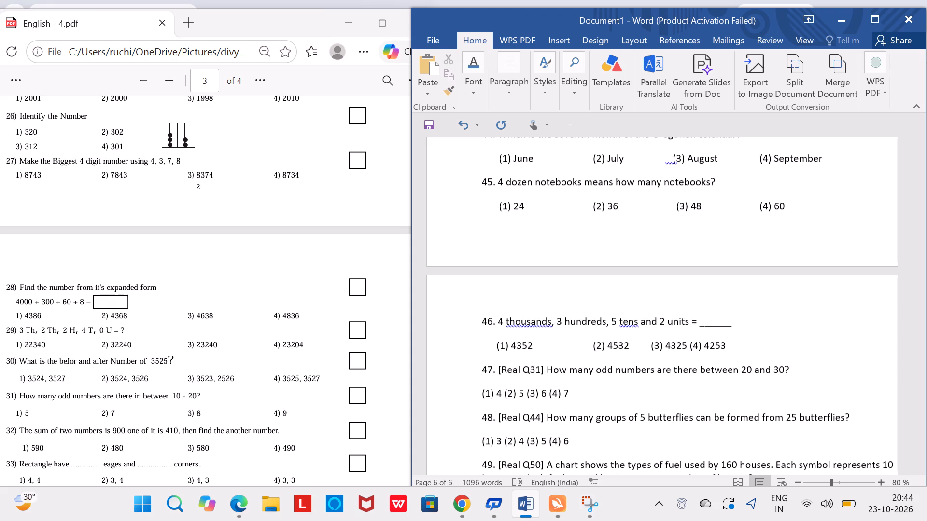
{"action": "key", "text": "space"}
{"action": "key", "text": "Tab"}
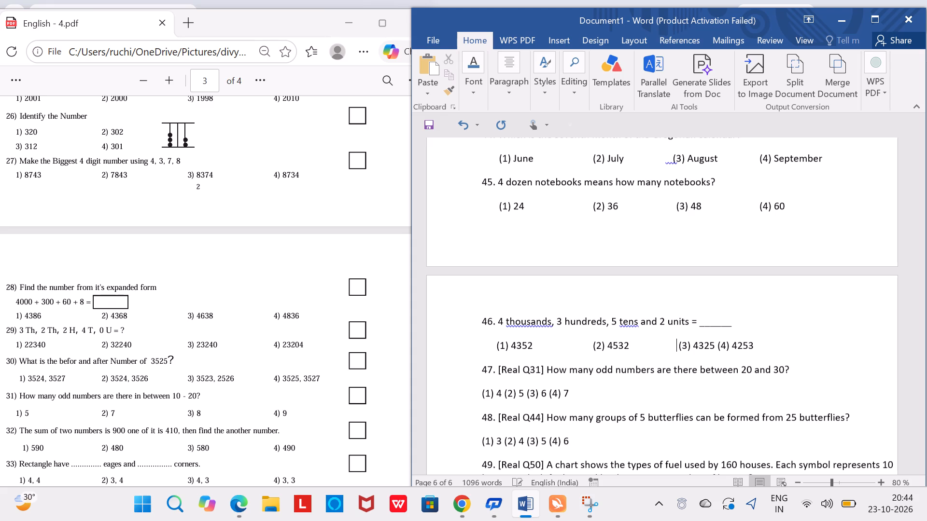
Space option (4) 4253 of question 46 across to the fourth option column.
{"action": "key", "text": "Right"}
{"action": "key", "text": "Right"}
{"action": "key", "text": "Right"}
{"action": "key", "text": "Right"}
{"action": "key", "text": "Right"}
{"action": "key", "text": "Right"}
{"action": "key", "text": "Right"}
{"action": "key", "text": "Right"}
{"action": "key", "text": "Right"}
{"action": "key", "text": "Right"}
{"action": "key", "text": "Tab"}
{"action": "key", "text": "Tab"}
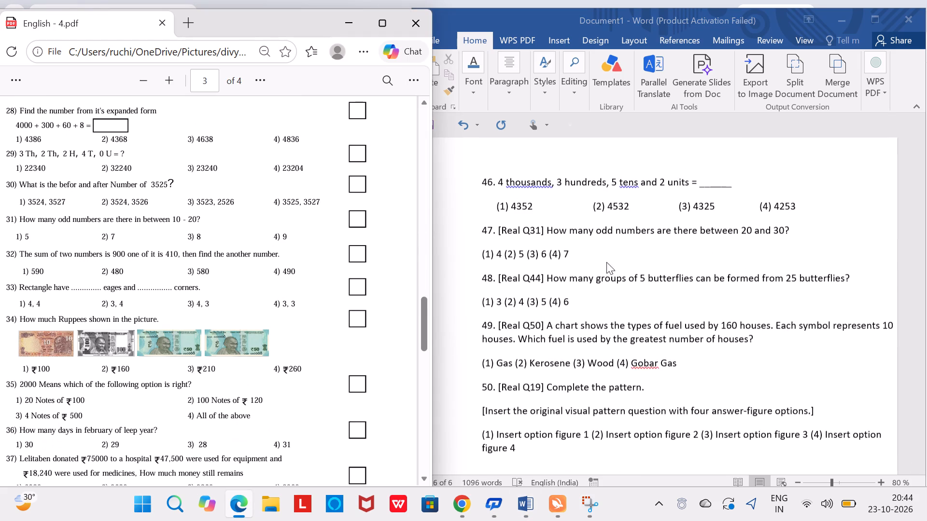
Delete the "[Real Q31]" tag from question 47 about odd numbers between 20 and 30.
{"action": "left_click", "coordinate": [545, 232]}
{"action": "left_click", "coordinate": [543, 227]}
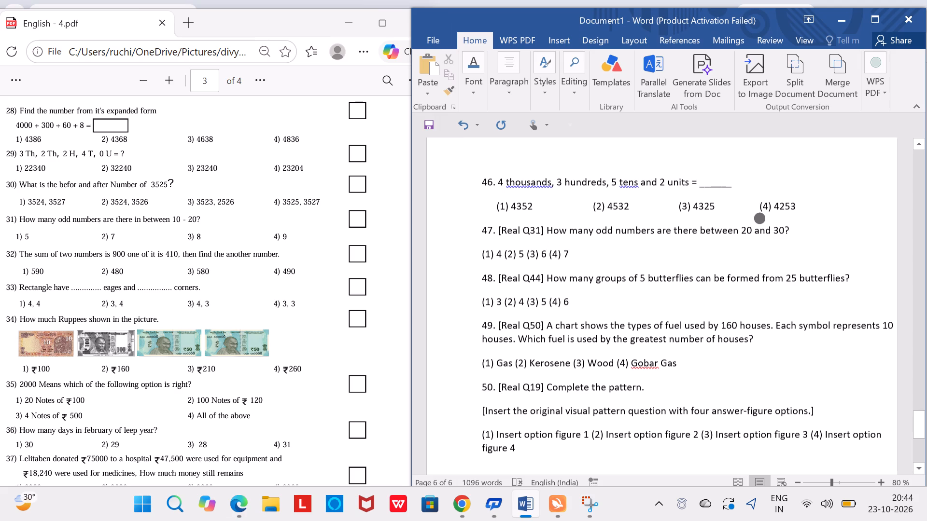
{"action": "key", "text": "Right"}
{"action": "key", "text": "BackSpace"}
{"action": "key", "text": "BackSpace"}
{"action": "key", "text": "BackSpace"}
{"action": "key", "text": "BackSpace"}
{"action": "key", "text": "BackSpace"}
{"action": "key", "text": "BackSpace"}
{"action": "key", "text": "BackSpace"}
{"action": "key", "text": "BackSpace"}
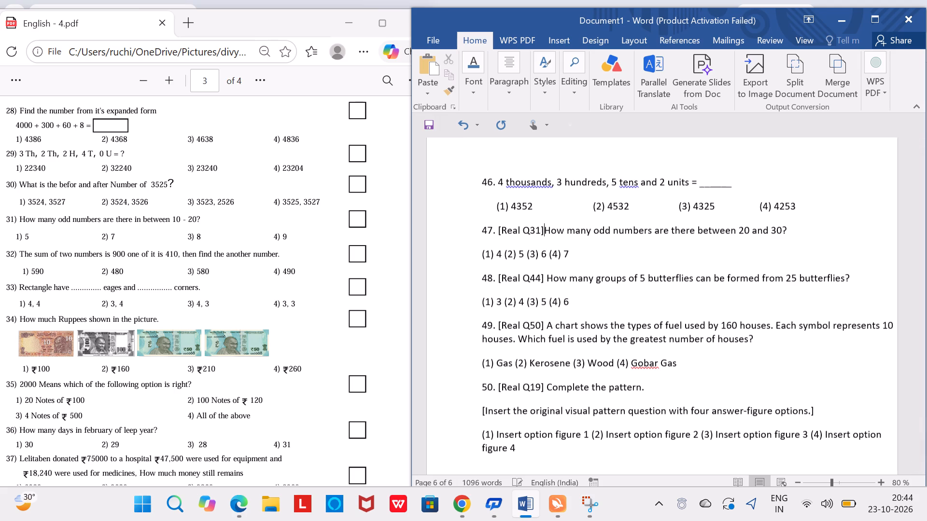
{"action": "key", "text": "BackSpace"}
{"action": "key", "text": "BackSpace"}
{"action": "key", "text": "BackSpace"}
Indent the answer options line under question 47 with leading spaces to match the options of question 46.
{"action": "key", "text": "Down"}
{"action": "key", "text": "Left"}
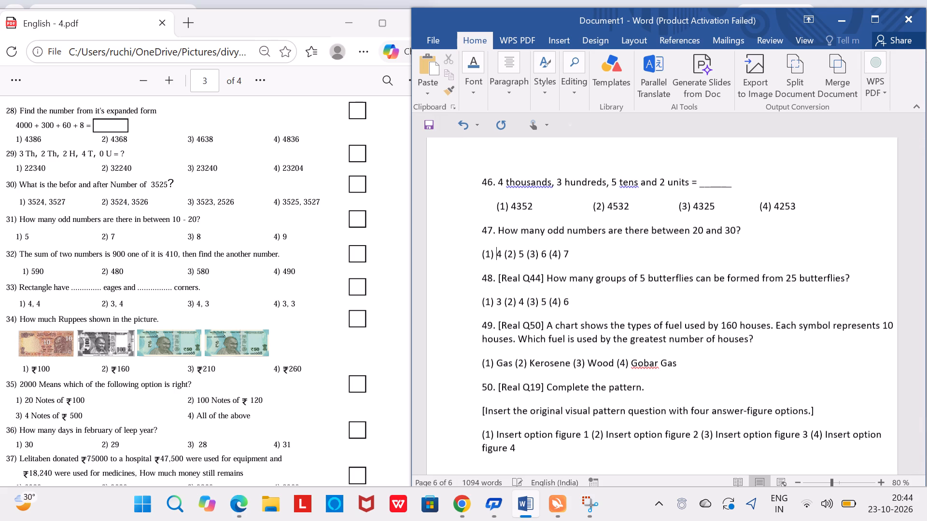
{"action": "key", "text": "Left"}
{"action": "key", "text": "Left"}
{"action": "key", "text": "Left"}
{"action": "key", "text": "space"}
{"action": "key", "text": "space"}
{"action": "key", "text": "space"}
{"action": "key", "text": "space"}
{"action": "key", "text": "space"}
{"action": "key", "text": "space"}
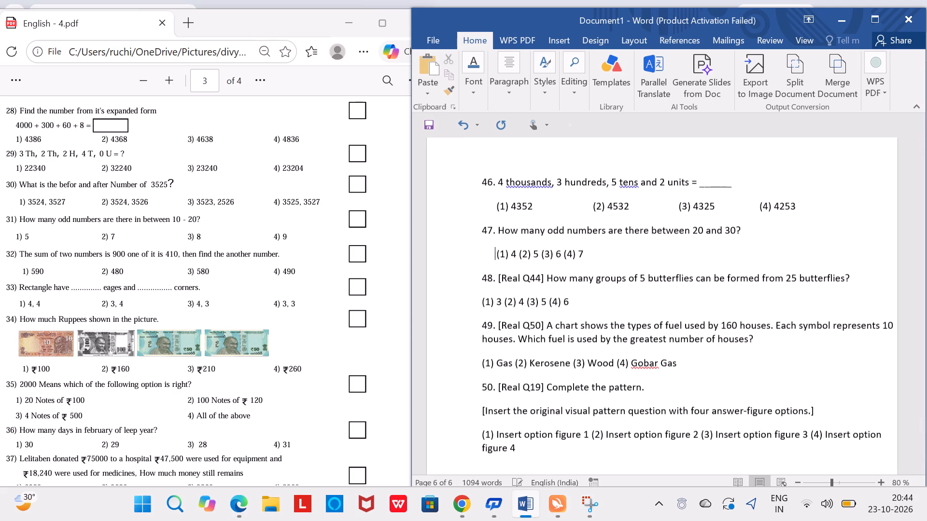
Space option (2) 5 of question 47 across to the second option column.
{"action": "key", "text": "Right"}
{"action": "key", "text": "Right"}
{"action": "key", "text": "Right"}
{"action": "key", "text": "Right"}
{"action": "key", "text": "Right"}
{"action": "key", "text": "Right"}
{"action": "key", "text": "Tab"}
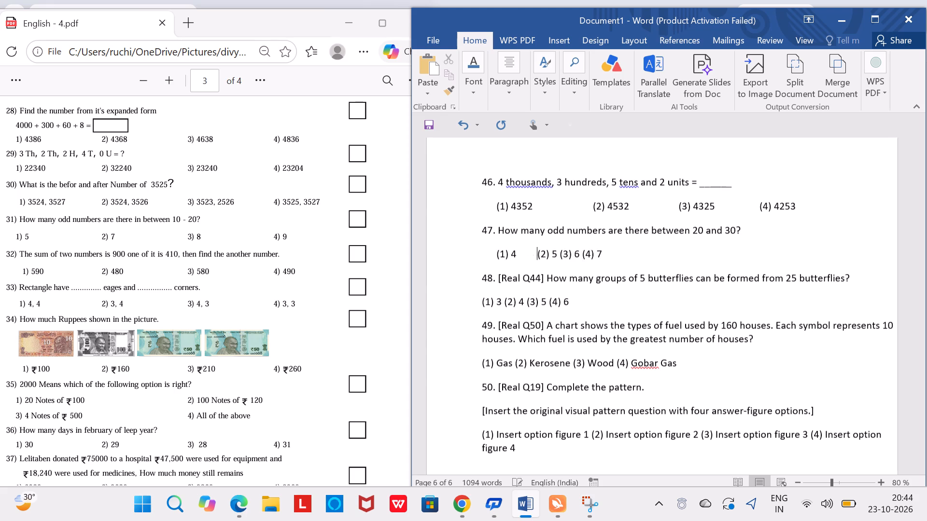
{"action": "key", "text": "Tab"}
{"action": "key", "text": "Tab"}
Space option (3) 6 of question 47 across to the third option column.
{"action": "key", "text": "Right"}
{"action": "key", "text": "Right"}
{"action": "key", "text": "Right"}
{"action": "key", "text": "Right"}
{"action": "key", "text": "Right"}
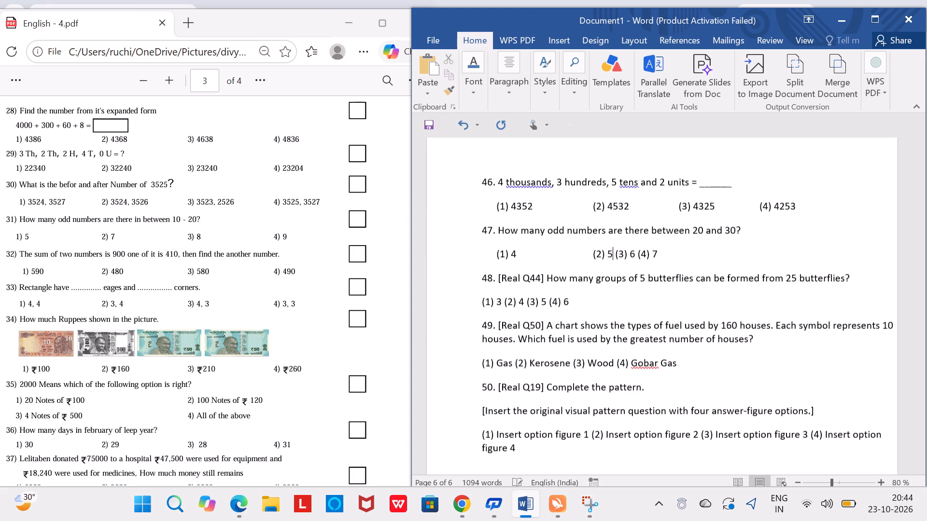
{"action": "key", "text": "Right"}
{"action": "key", "text": "Tab"}
{"action": "key", "text": "Tab"}
{"action": "key", "text": "Tab"}
Space option (4) 7 of question 47 across to the fourth option column.
{"action": "key", "text": "Right"}
{"action": "key", "text": "Right"}
{"action": "key", "text": "Right"}
{"action": "key", "text": "Right"}
{"action": "key", "text": "Right"}
{"action": "key", "text": "Right"}
{"action": "key", "text": "Right"}
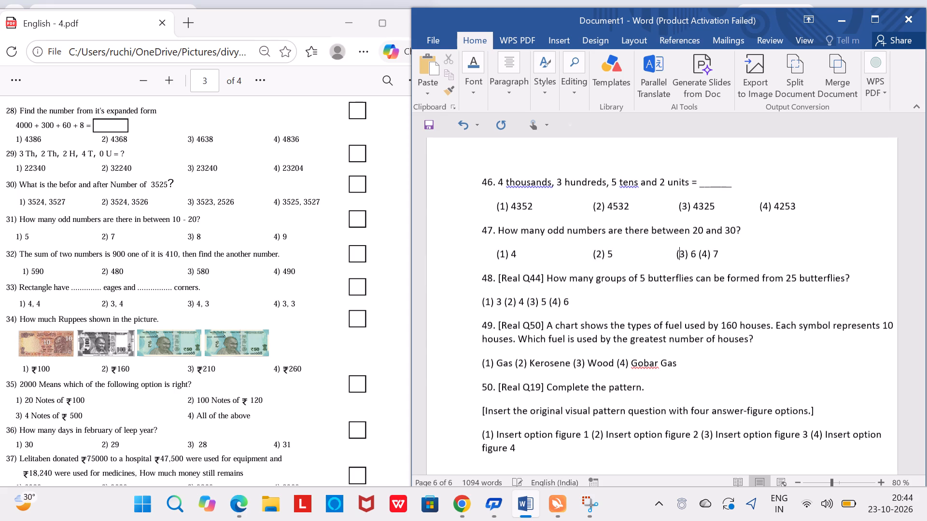
{"action": "key", "text": "Left"}
{"action": "key", "text": "Tab"}
{"action": "key", "text": "Tab"}
{"action": "key", "text": "Tab"}
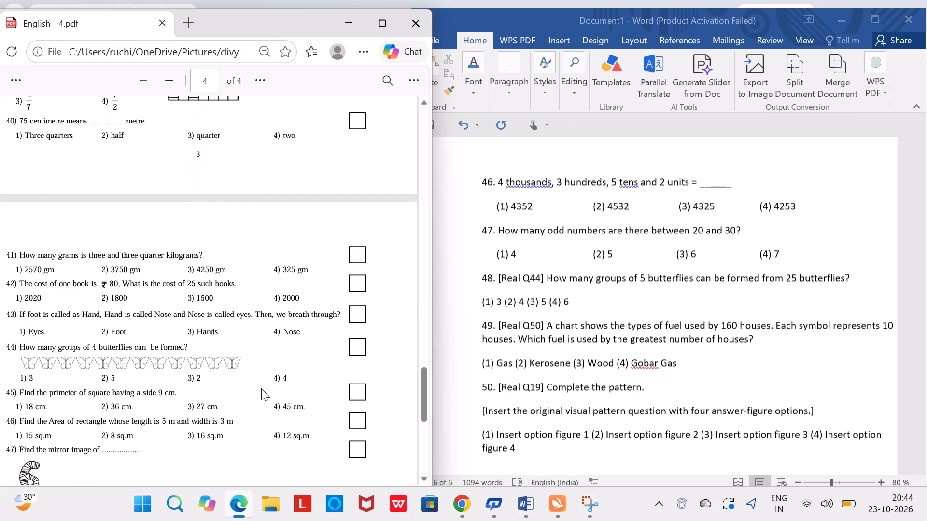
Delete the "[Real Q44]" tag from question 48 about groups of butterflies.
{"action": "left_click", "coordinate": [547, 283]}
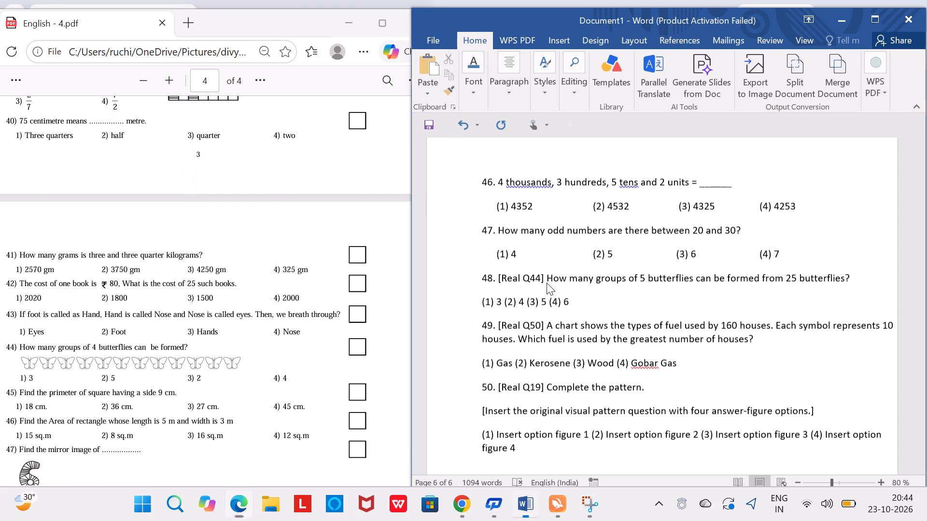
{"action": "left_click", "coordinate": [546, 279]}
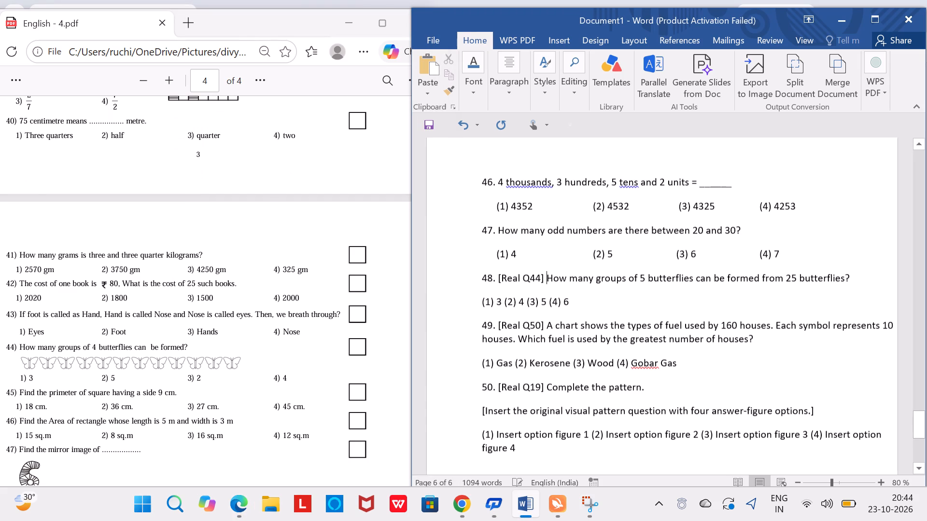
{"action": "key", "text": "BackSpace"}
{"action": "key", "text": "BackSpace"}
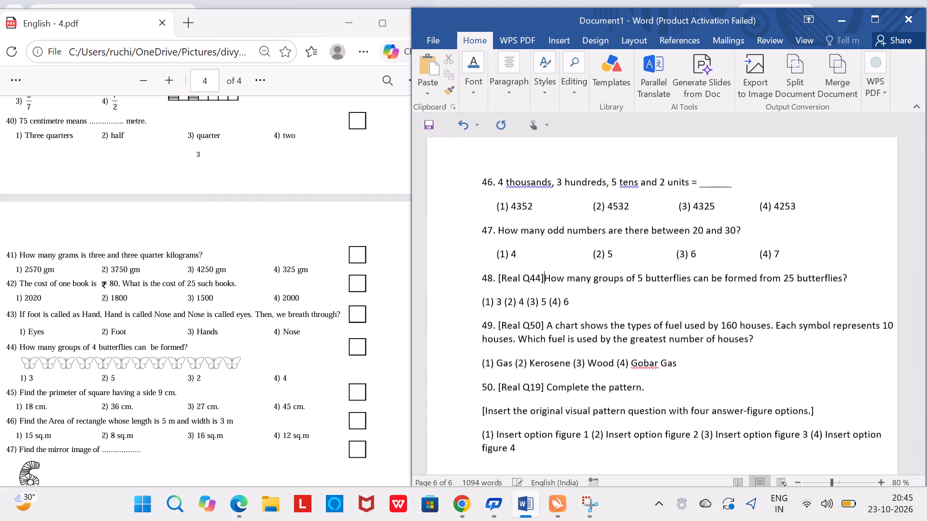
{"action": "key", "text": "BackSpace"}
{"action": "key", "text": "BackSpace"}
{"action": "key", "text": "BackSpace"}
{"action": "key", "text": "BackSpace"}
{"action": "key", "text": "BackSpace"}
{"action": "key", "text": "BackSpace"}
{"action": "key", "text": "BackSpace"}
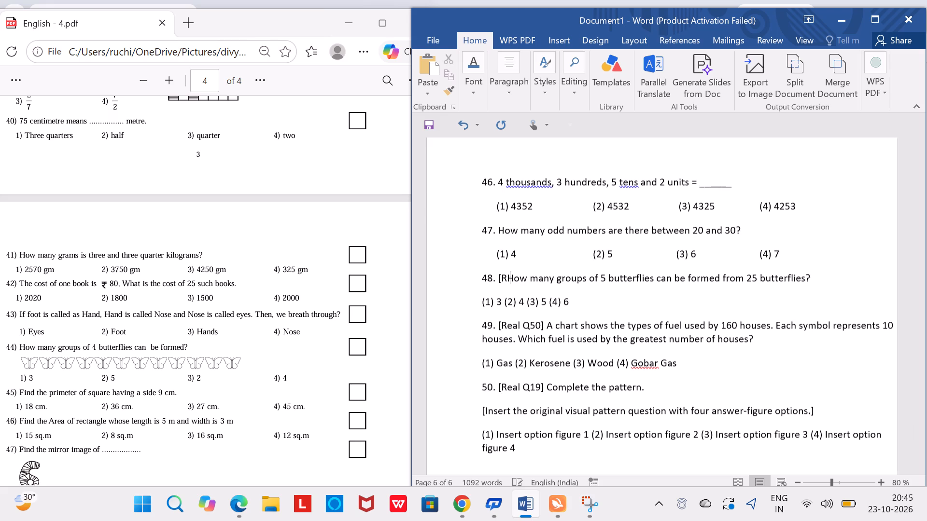
{"action": "key", "text": "BackSpace"}
{"action": "key", "text": "BackSpace"}
Indent the answer options line under question 48 with leading spaces to match the options of question 47.
{"action": "key", "text": "Down"}
{"action": "key", "text": "Left"}
{"action": "key", "text": "Left"}
{"action": "key", "text": "Left"}
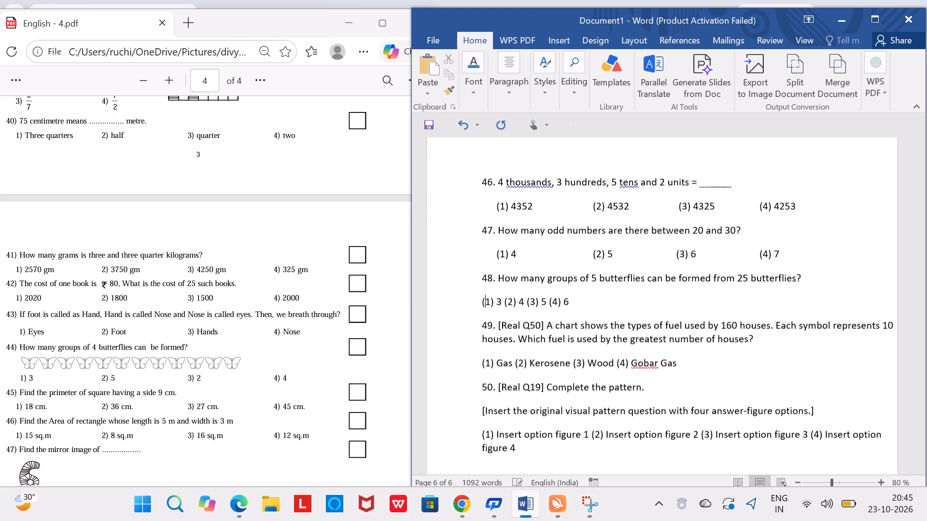
{"action": "key", "text": "Left"}
{"action": "key", "text": "space"}
{"action": "key", "text": "space"}
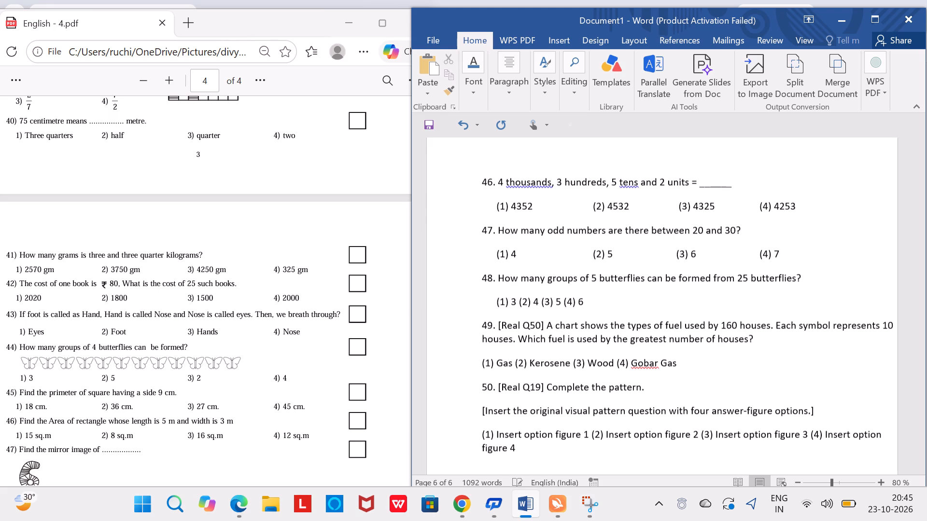
Space option (2) 4 of question 48 across to the second option column.
{"action": "key", "text": "Right"}
{"action": "key", "text": "Right"}
{"action": "key", "text": "Right"}
{"action": "key", "text": "Right"}
{"action": "key", "text": "Right"}
{"action": "key", "text": "Right"}
{"action": "key", "text": "Tab"}
{"action": "key", "text": "Tab"}
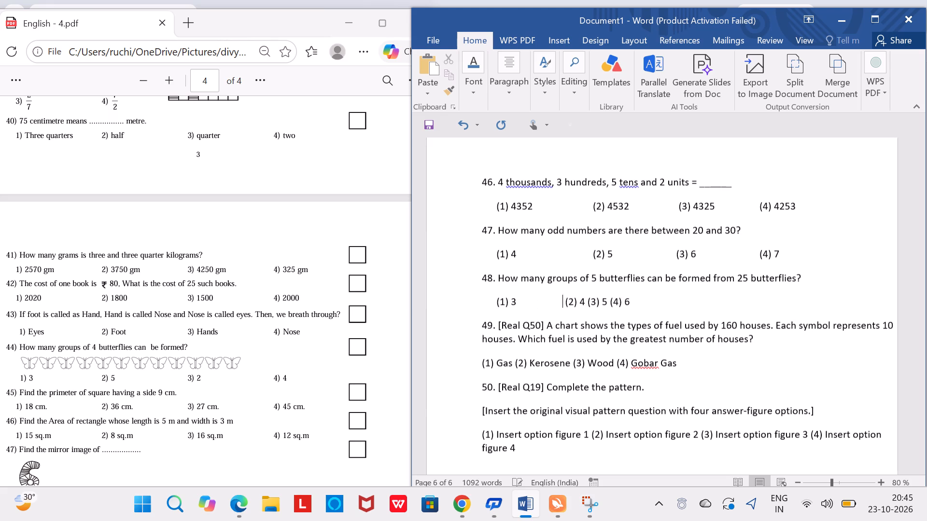
{"action": "key", "text": "Tab"}
Space option (3) 5 of question 48 across to the third option column.
{"action": "key", "text": "Right"}
{"action": "key", "text": "Right"}
{"action": "key", "text": "Right"}
{"action": "key", "text": "Right"}
{"action": "key", "text": "Right"}
{"action": "key", "text": "Right"}
{"action": "key", "text": "Tab"}
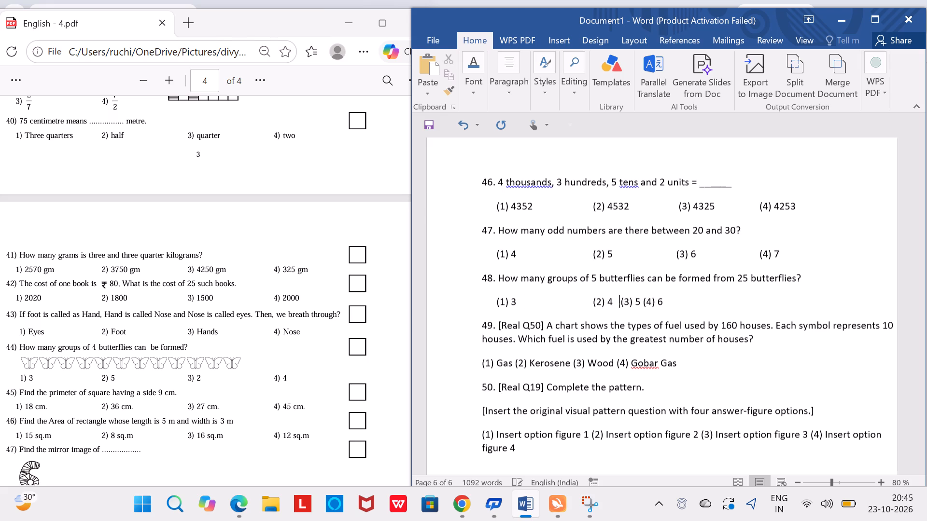
{"action": "key", "text": "Tab"}
{"action": "key", "text": "Tab"}
Space option (4) 6 of question 48 across to the fourth option column.
{"action": "key", "text": "Right"}
{"action": "key", "text": "Right"}
{"action": "key", "text": "Right"}
{"action": "key", "text": "Right"}
{"action": "key", "text": "Right"}
{"action": "key", "text": "Right"}
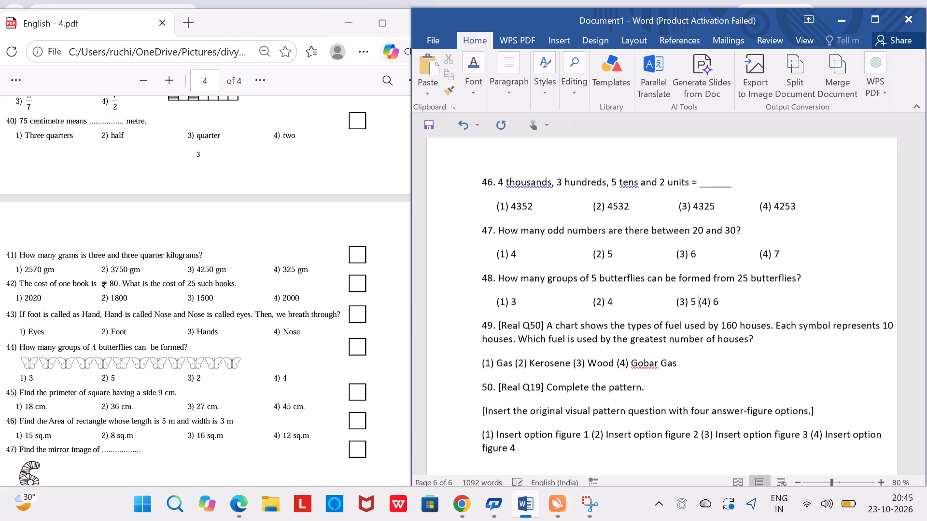
{"action": "key", "text": "Tab"}
{"action": "key", "text": "Tab"}
{"action": "key", "text": "Tab"}
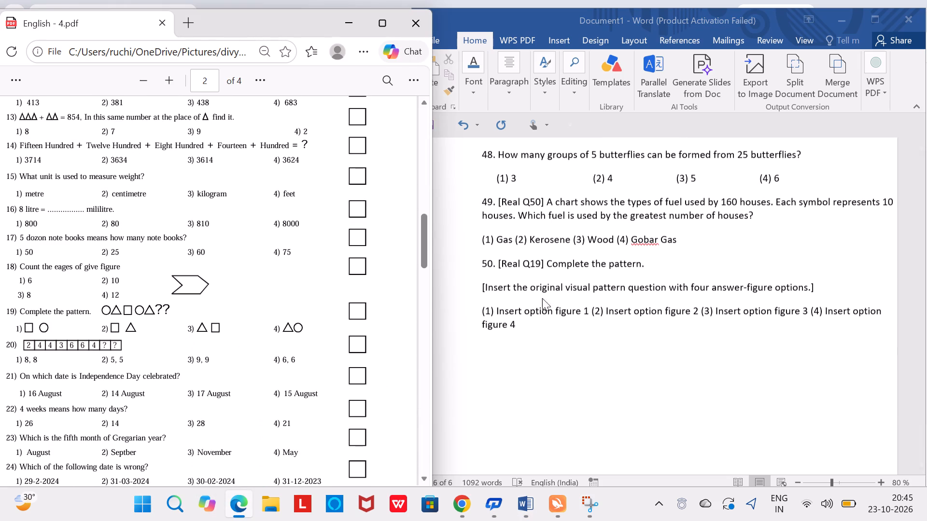
Delete the "[Real Q19]" tag from question 50 about completing the pattern.
{"action": "left_click", "coordinate": [544, 262]}
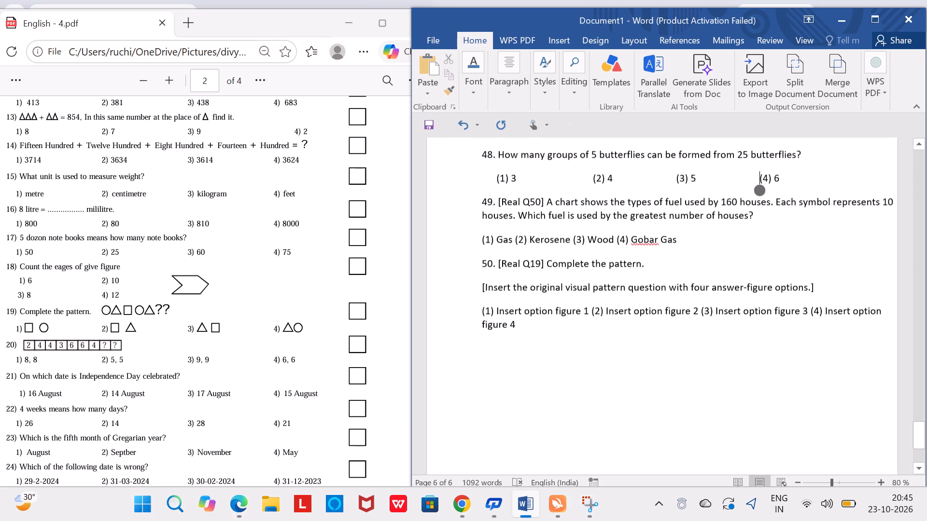
{"action": "left_click", "coordinate": [549, 263]}
{"action": "key", "text": "BackSpace"}
{"action": "key", "text": "BackSpace"}
{"action": "key", "text": "BackSpace"}
{"action": "key", "text": "BackSpace"}
{"action": "key", "text": "BackSpace"}
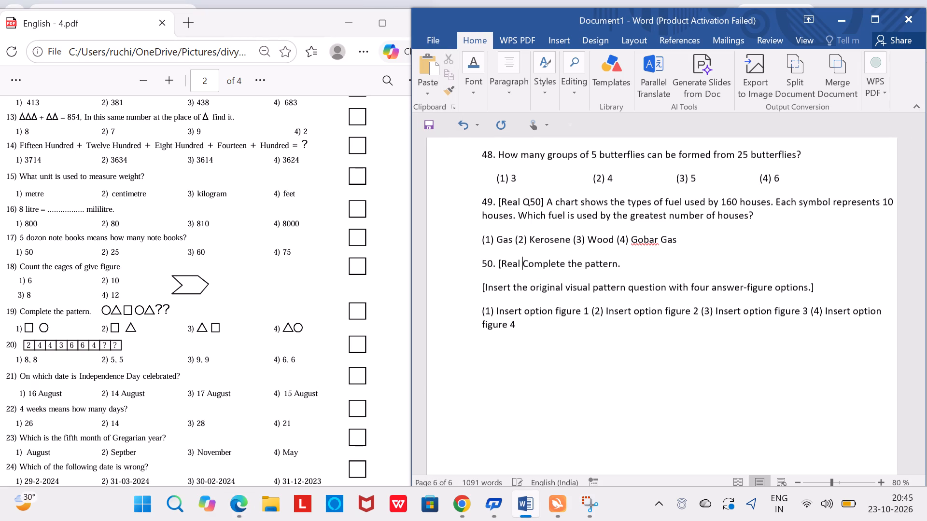
{"action": "key", "text": "BackSpace"}
{"action": "key", "text": "BackSpace"}
{"action": "key", "text": "BackSpace"}
{"action": "key", "text": "BackSpace"}
{"action": "key", "text": "BackSpace"}
{"action": "key", "text": "BackSpace"}
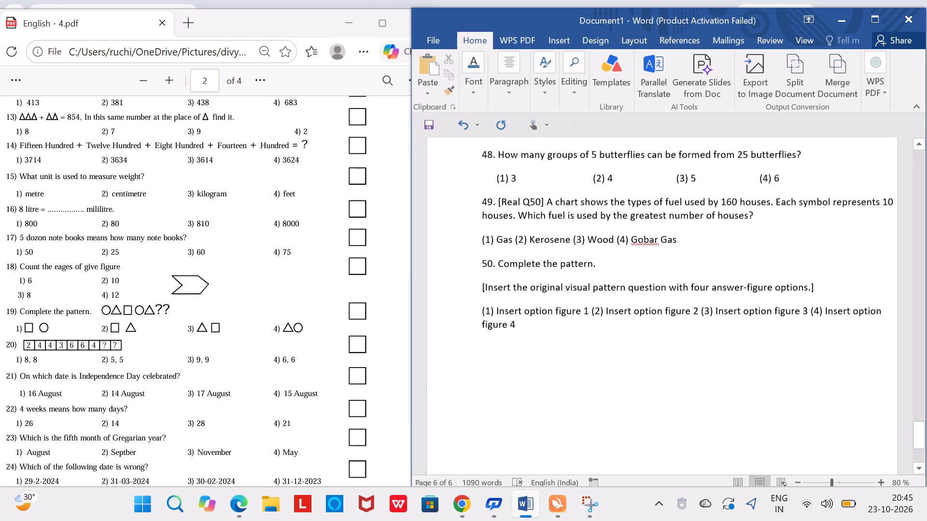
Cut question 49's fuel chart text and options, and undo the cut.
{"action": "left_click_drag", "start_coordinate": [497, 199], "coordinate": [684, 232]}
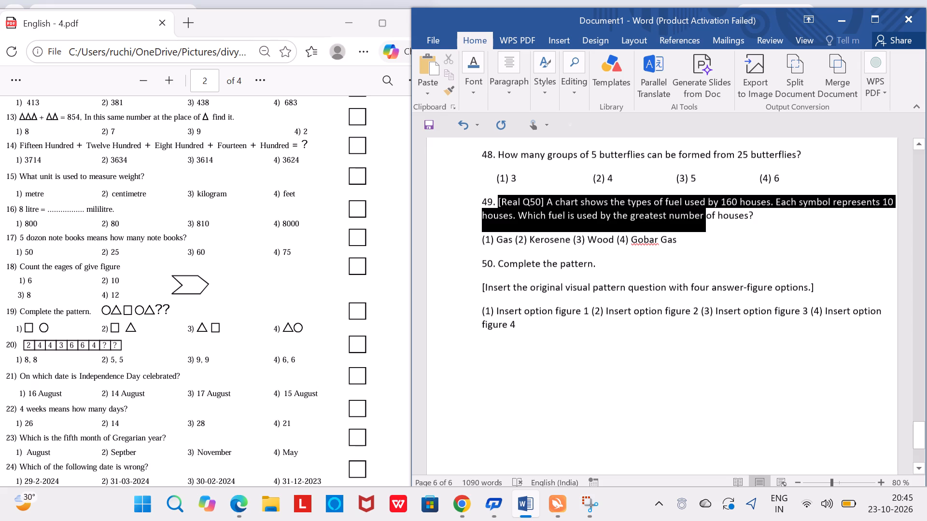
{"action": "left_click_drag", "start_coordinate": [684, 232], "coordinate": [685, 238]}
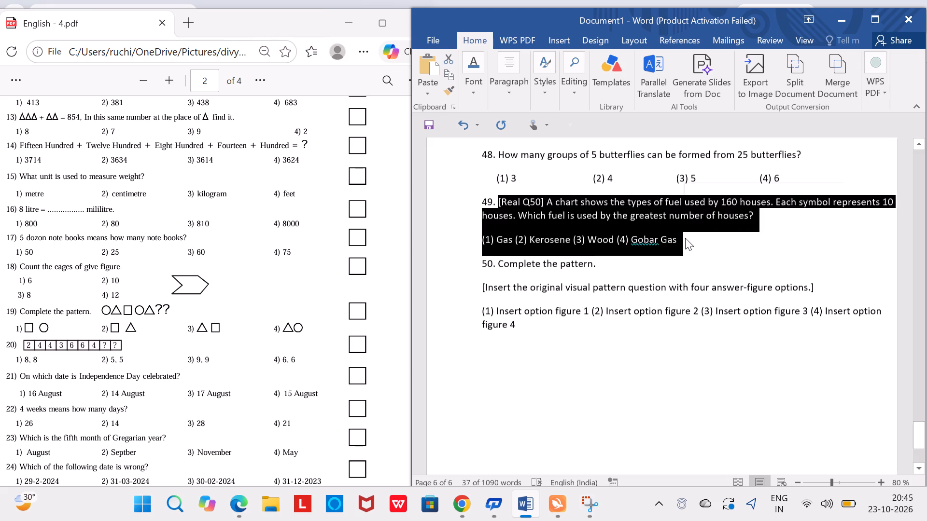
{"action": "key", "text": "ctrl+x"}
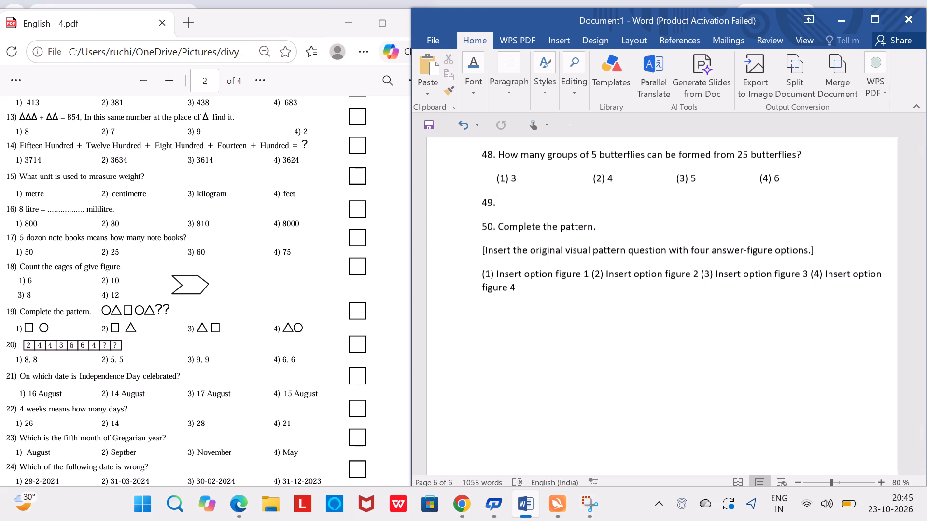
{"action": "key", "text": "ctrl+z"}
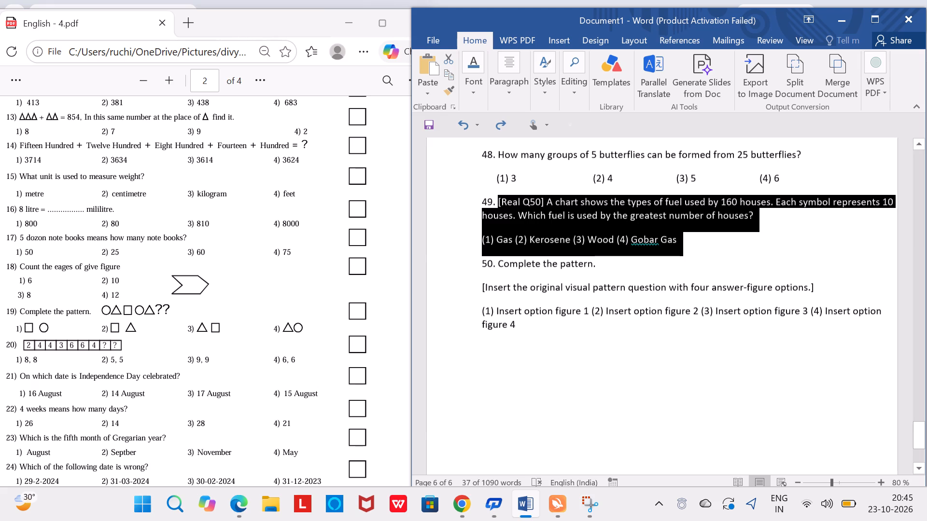
Move question 50's "Complete the pattern." text with its placeholder and option lines into question 15, replacing the "[Real Q49]" fuel chart question text.
{"action": "left_click_drag", "start_coordinate": [499, 262], "coordinate": [537, 323]}
{"action": "key", "text": "ctrl+x"}
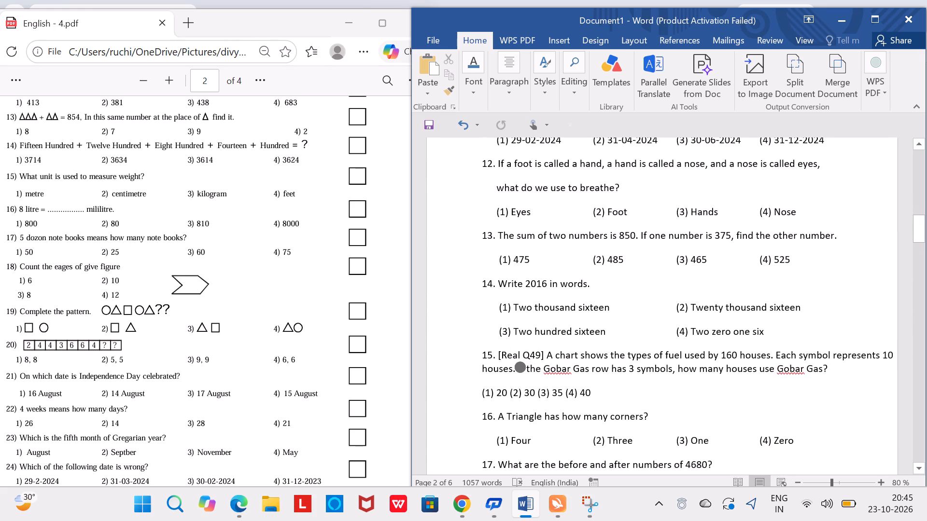
{"action": "left_click_drag", "start_coordinate": [498, 355], "coordinate": [830, 367]}
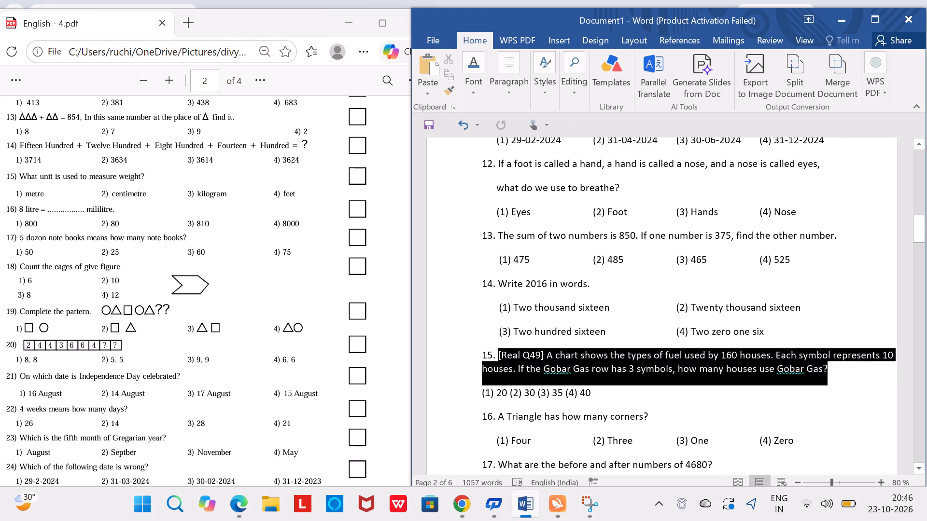
{"action": "left_click_drag", "start_coordinate": [830, 367], "coordinate": [831, 367]}
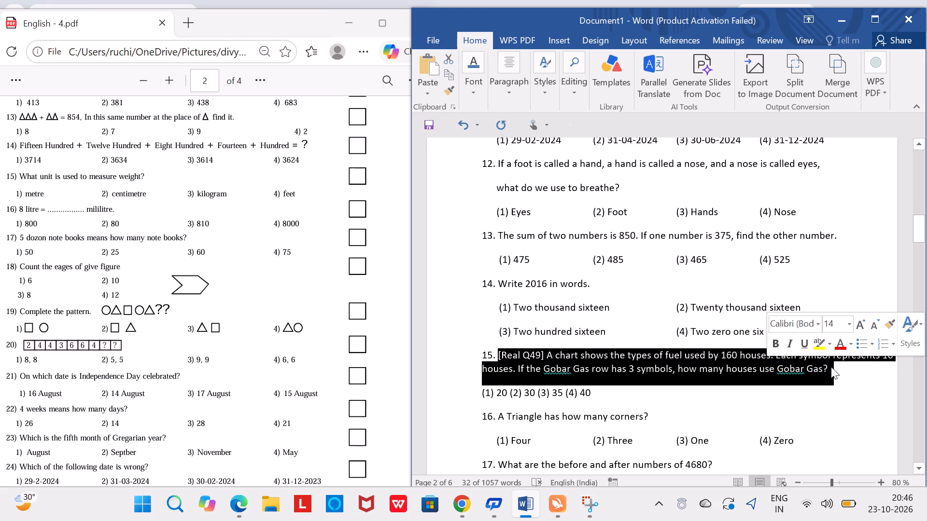
{"action": "key", "text": "Delete"}
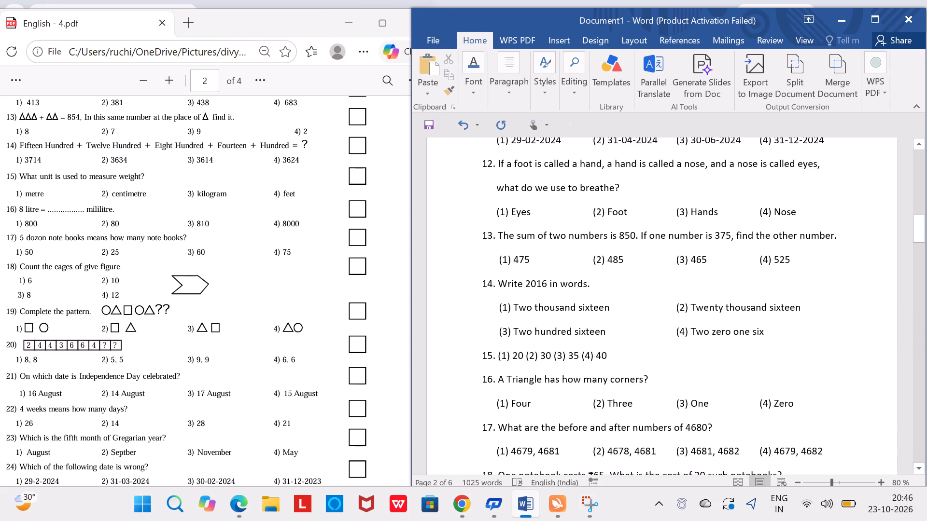
{"action": "key", "text": "ctrl+v"}
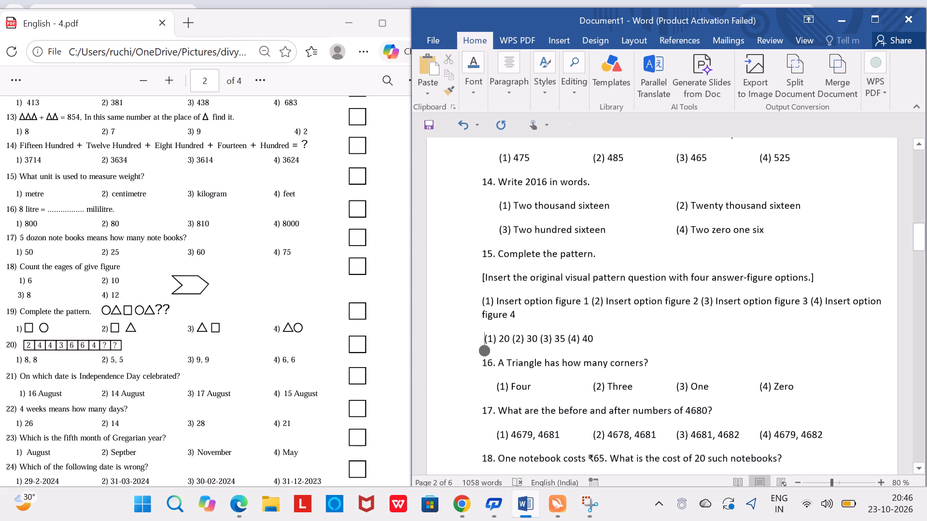
{"action": "left_click_drag", "start_coordinate": [482, 342], "coordinate": [558, 342]}
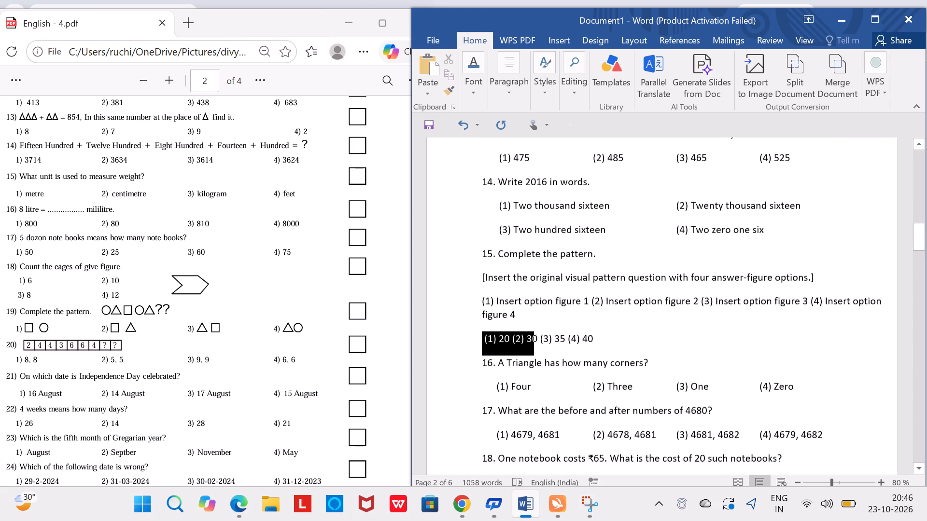
{"action": "left_click_drag", "start_coordinate": [558, 342], "coordinate": [597, 343]}
{"action": "key", "text": "Delete"}
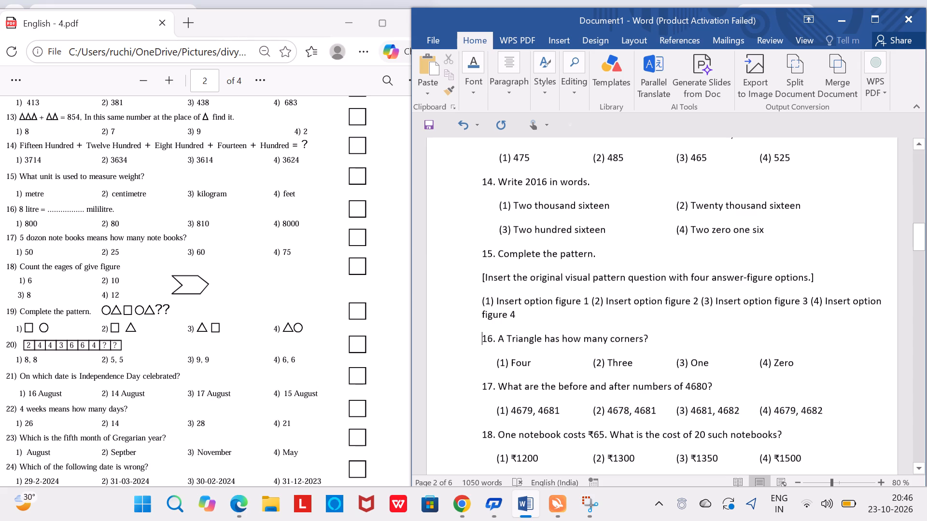
Delete the "[Insert the original visual pattern question…]" placeholder under question 15 together with its empty line.
{"action": "left_click_drag", "start_coordinate": [482, 277], "coordinate": [832, 268]}
{"action": "left_click_drag", "start_coordinate": [832, 268], "coordinate": [817, 284]}
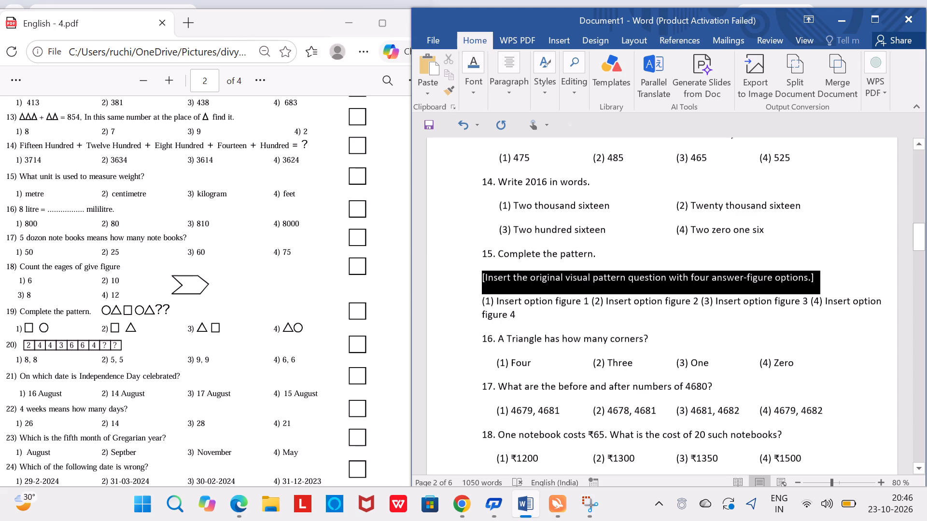
{"action": "left_click_drag", "start_coordinate": [817, 284], "coordinate": [815, 285]}
{"action": "key", "text": "Delete"}
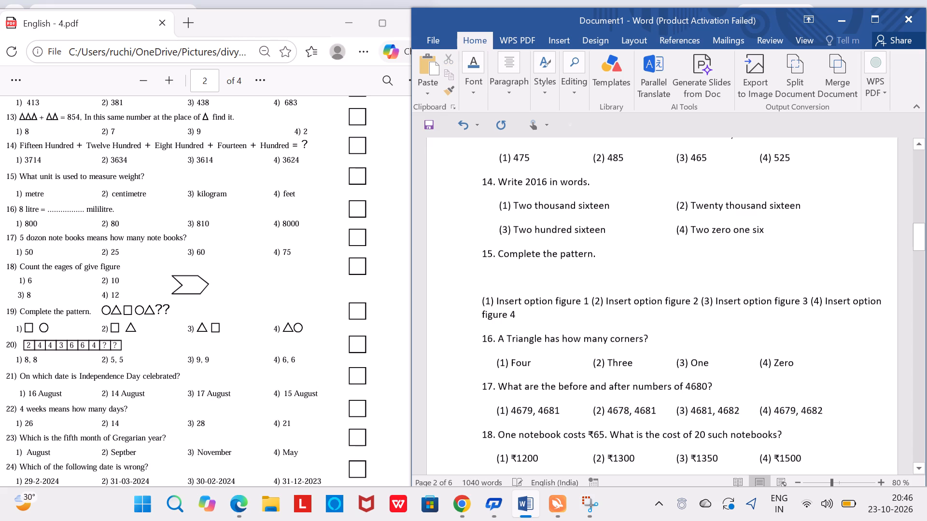
{"action": "left_click", "coordinate": [480, 304]}
{"action": "key", "text": "BackSpace"}
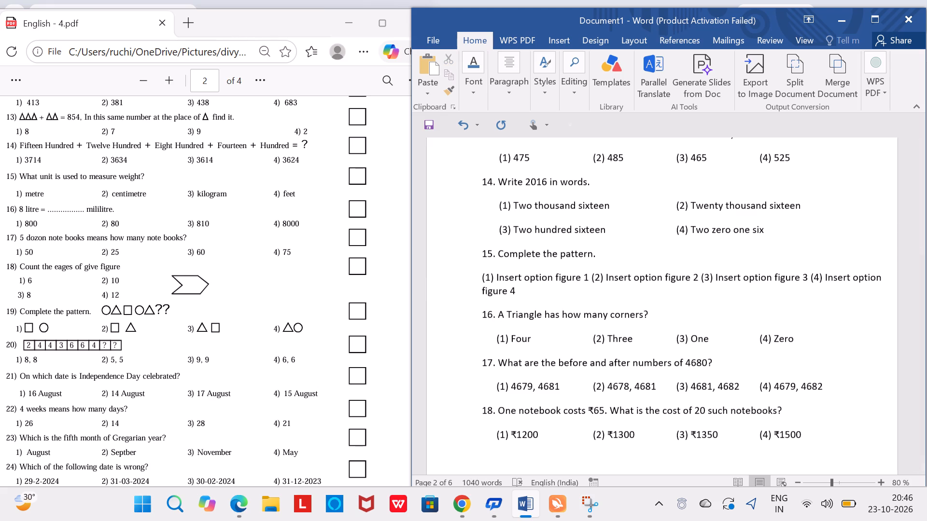
Indent the options line under question 15 with six leading spaces to match the options of question 16.
{"action": "key", "text": "space"}
{"action": "key", "text": "space"}
{"action": "key", "text": "space"}
{"action": "key", "text": "space"}
{"action": "key", "text": "space"}
{"action": "key", "text": "space"}
{"action": "key", "text": "space"}
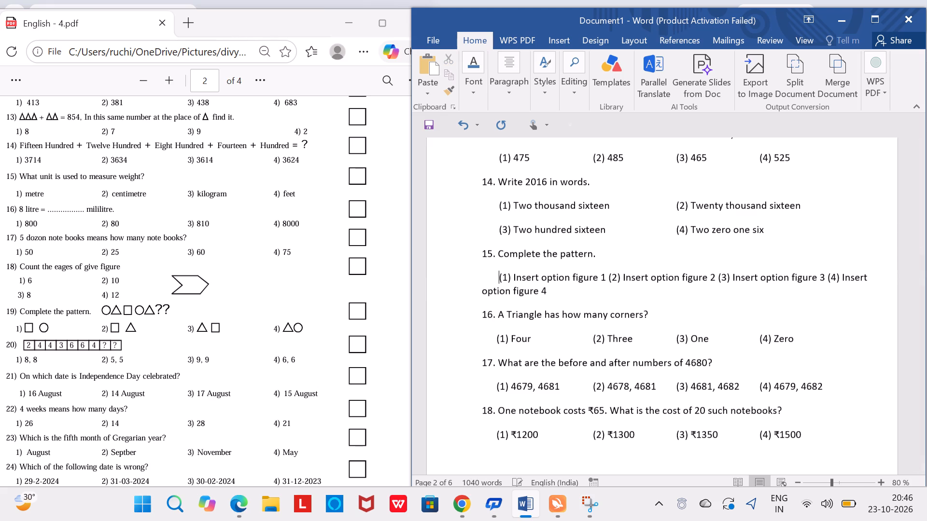
{"action": "key", "text": "BackSpace"}
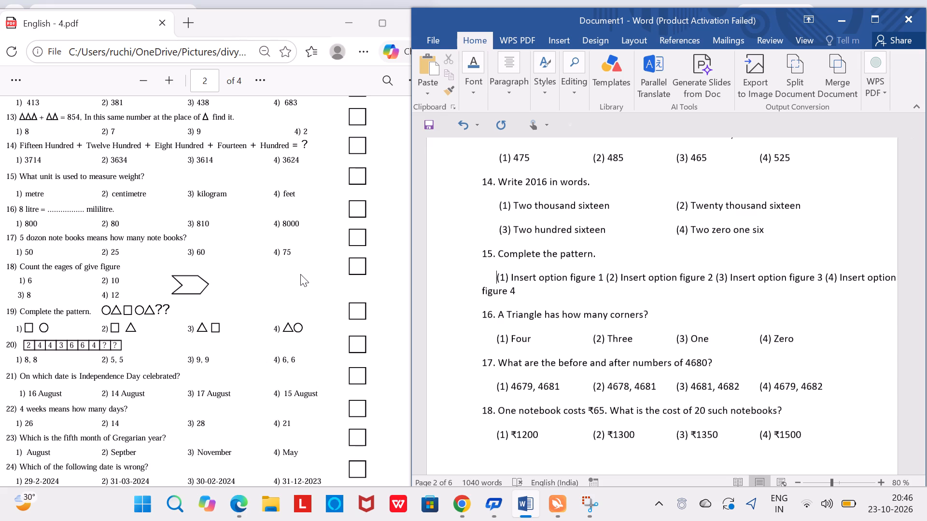
Draw a small shape right after "Complete the pattern." in question 15.
{"action": "left_click", "coordinate": [559, 35]}
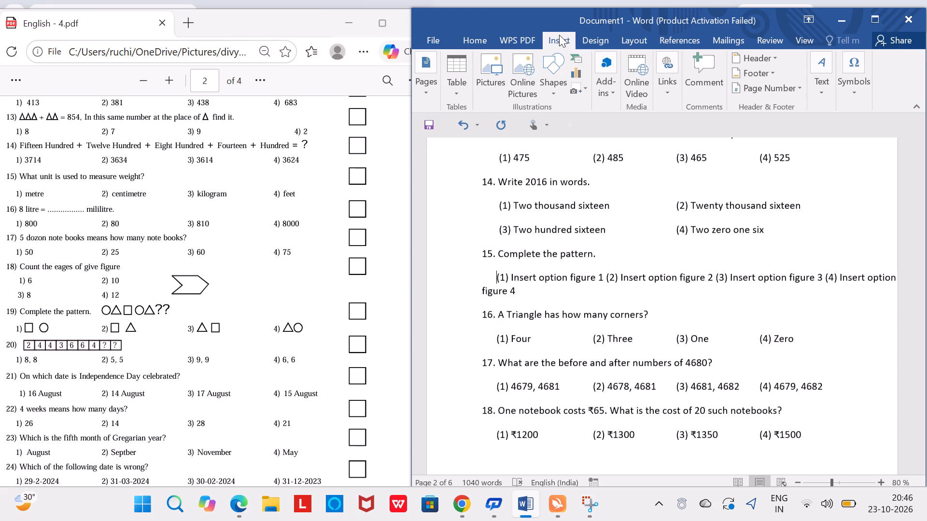
{"action": "left_click", "coordinate": [561, 86]}
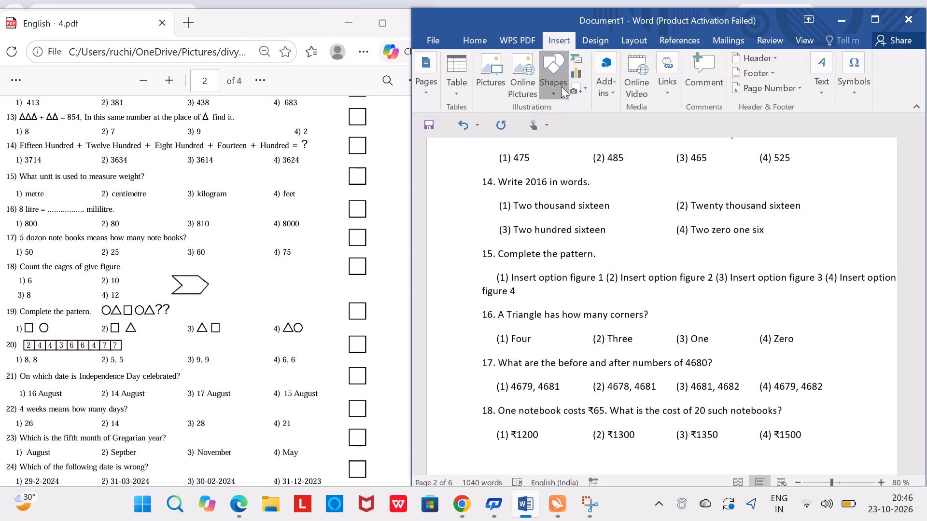
{"action": "left_click", "coordinate": [612, 128]}
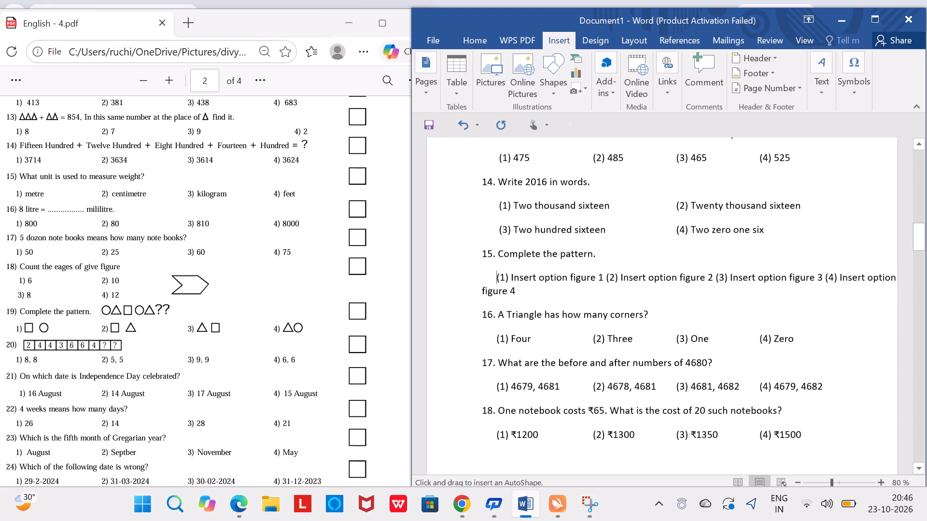
{"action": "left_click_drag", "start_coordinate": [600, 250], "coordinate": [611, 257]}
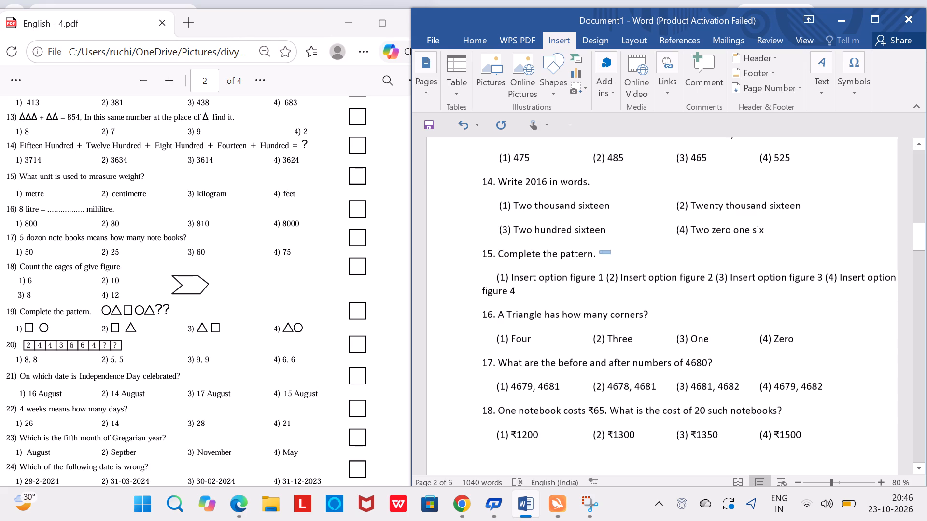
{"action": "left_click_drag", "start_coordinate": [611, 257], "coordinate": [611, 261]}
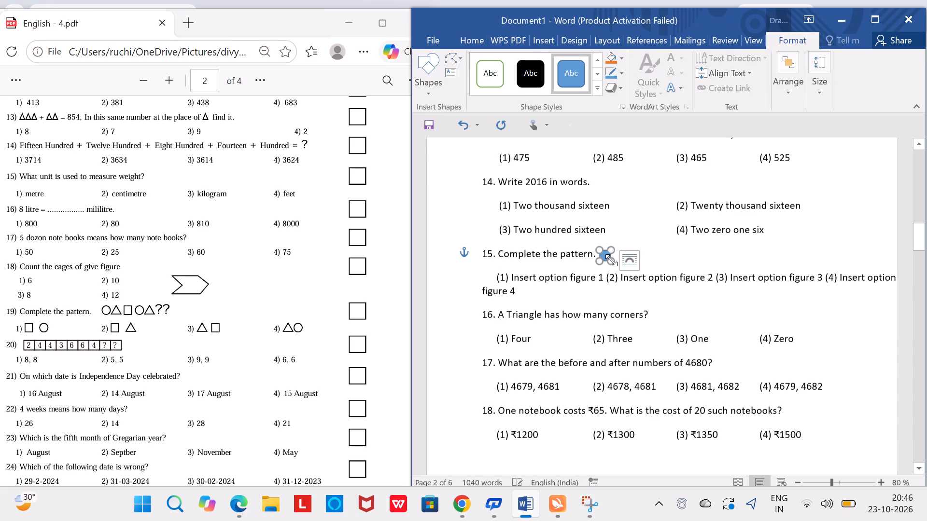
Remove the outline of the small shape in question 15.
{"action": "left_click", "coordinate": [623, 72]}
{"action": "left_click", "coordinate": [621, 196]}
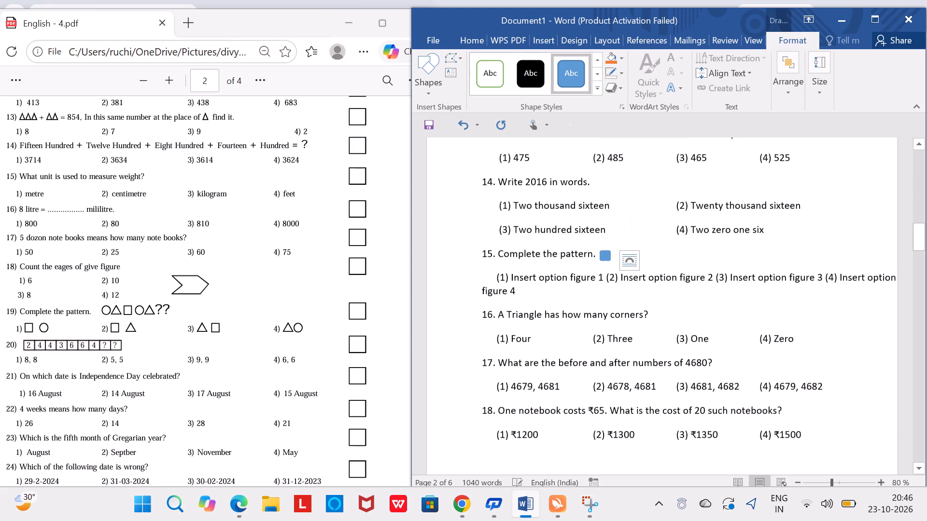
Set both the fill and the outline of question 15's small shape to black.
{"action": "left_click", "coordinate": [621, 58]}
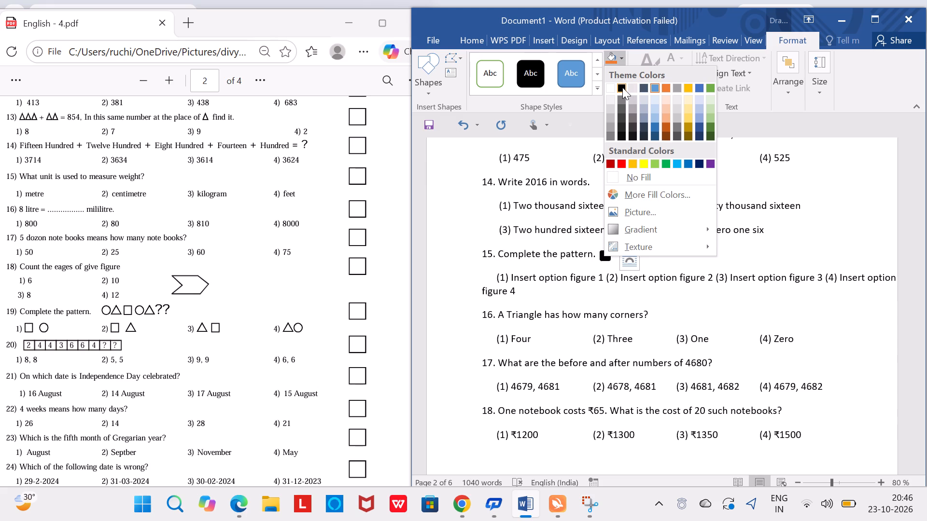
{"action": "left_click", "coordinate": [622, 87]}
{"action": "left_click_drag", "start_coordinate": [620, 77], "coordinate": [620, 185]}
{"action": "left_click", "coordinate": [620, 185]}
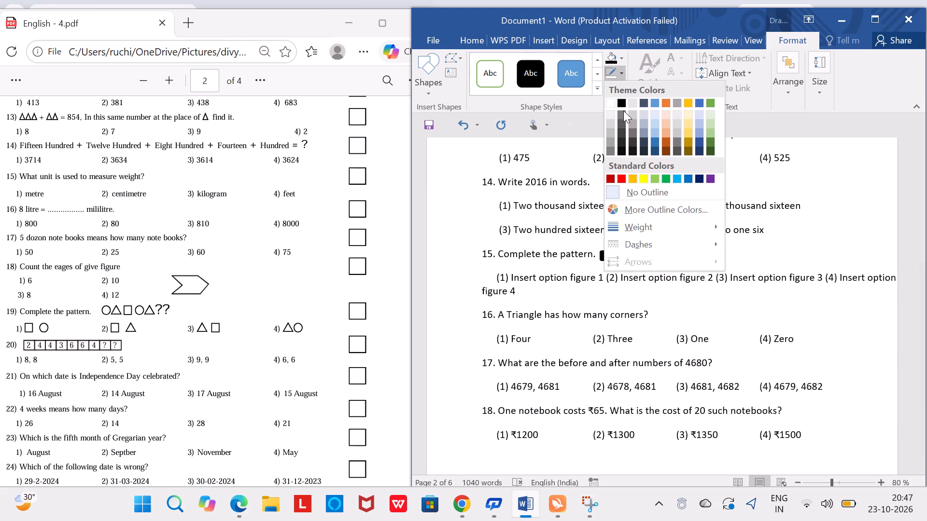
{"action": "left_click", "coordinate": [623, 100]}
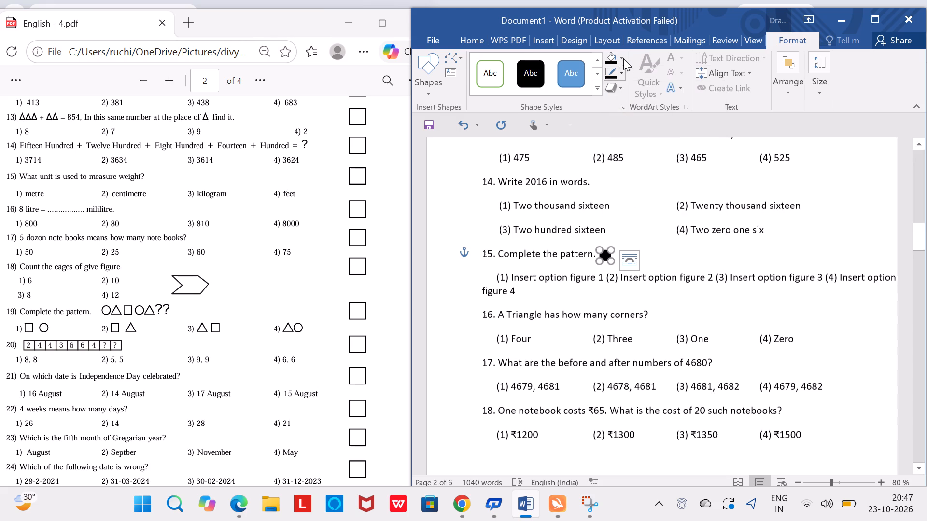
Remove the fill from the small rounded square in question 15.
{"action": "left_click", "coordinate": [623, 58]}
{"action": "left_click", "coordinate": [642, 174]}
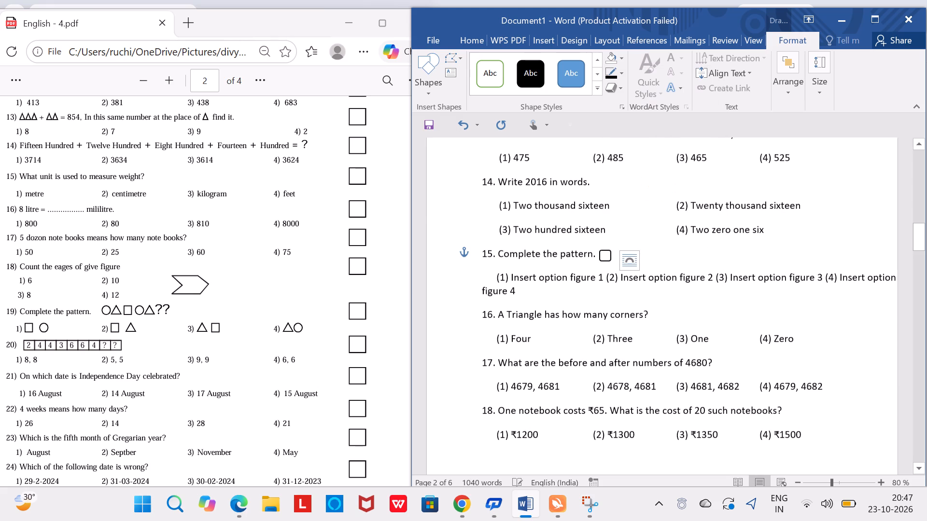
{"action": "left_click", "coordinate": [605, 255]}
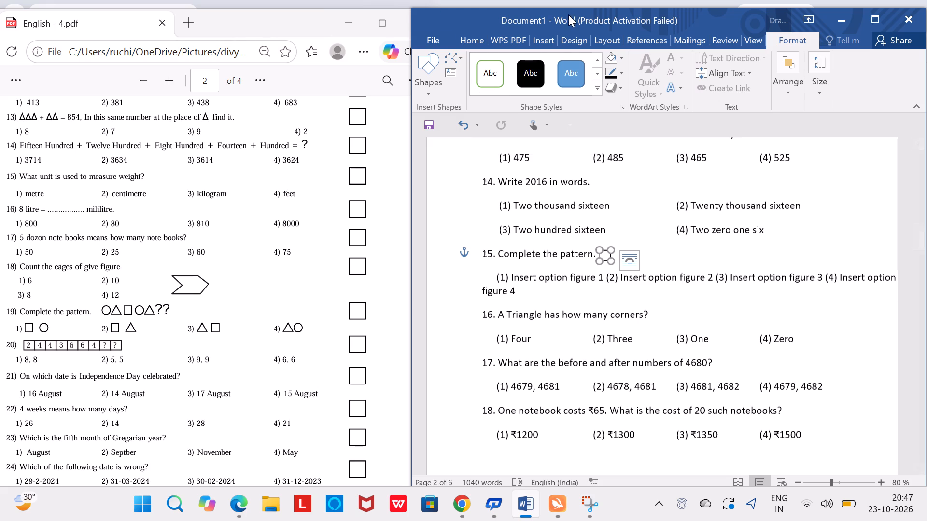
Draw a small circle on question 15's line, a little beyond the square, with a black outline and no fill.
{"action": "left_click", "coordinate": [545, 39]}
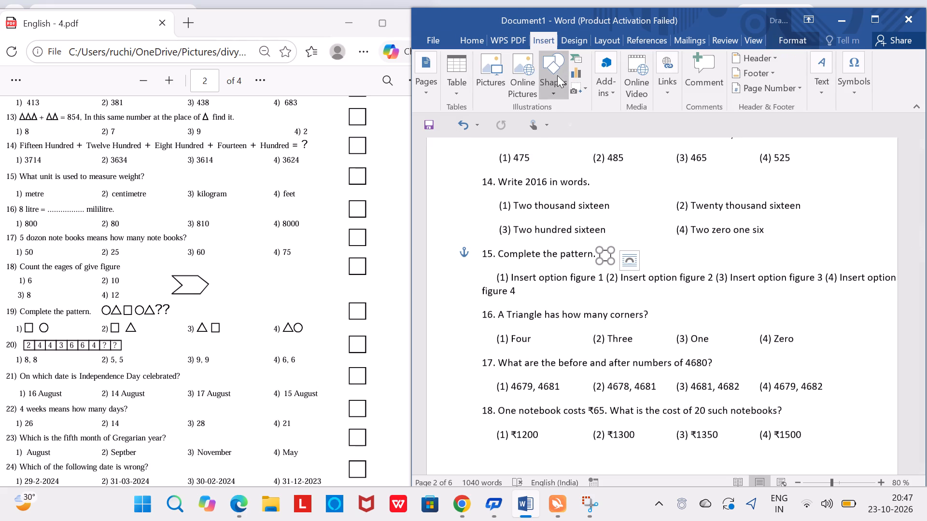
{"action": "left_click", "coordinate": [555, 76]}
{"action": "left_click", "coordinate": [606, 124]}
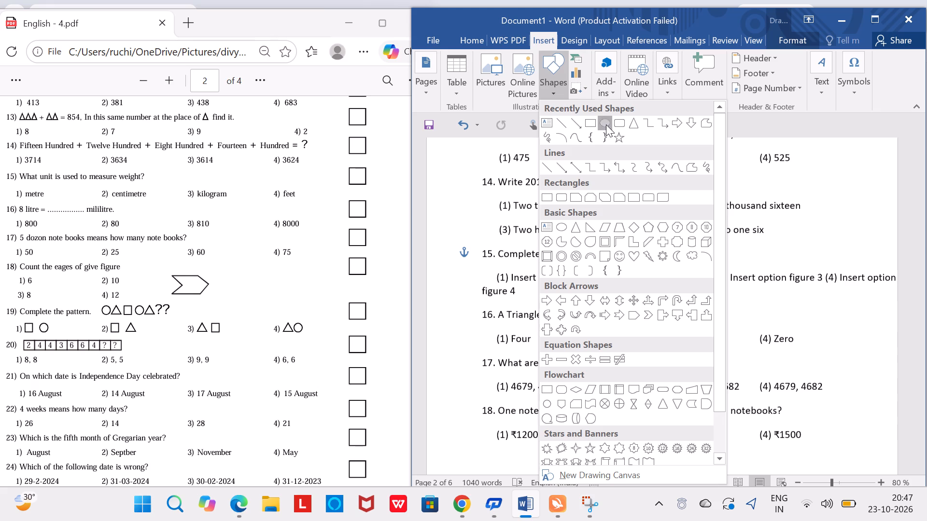
{"action": "left_click_drag", "start_coordinate": [660, 251], "coordinate": [673, 261]}
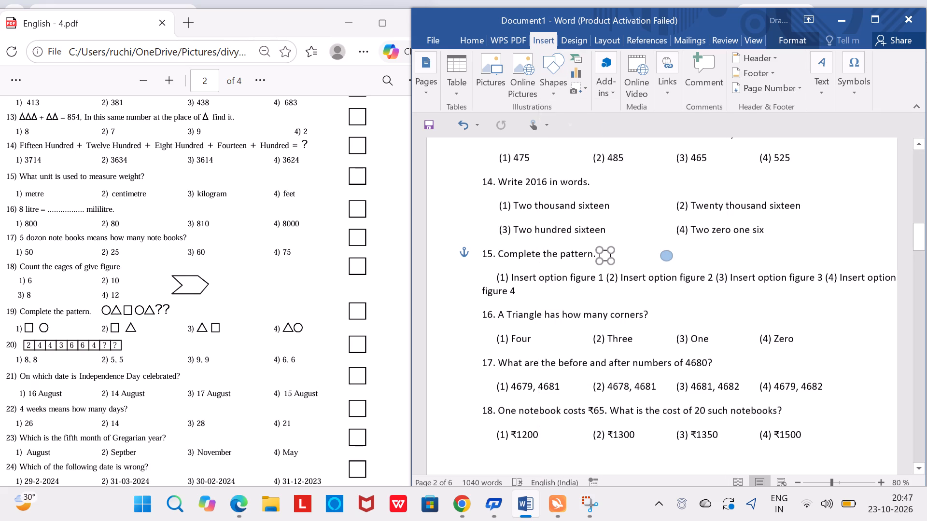
{"action": "left_click_drag", "start_coordinate": [673, 261], "coordinate": [673, 264]}
{"action": "left_click", "coordinate": [542, 69]}
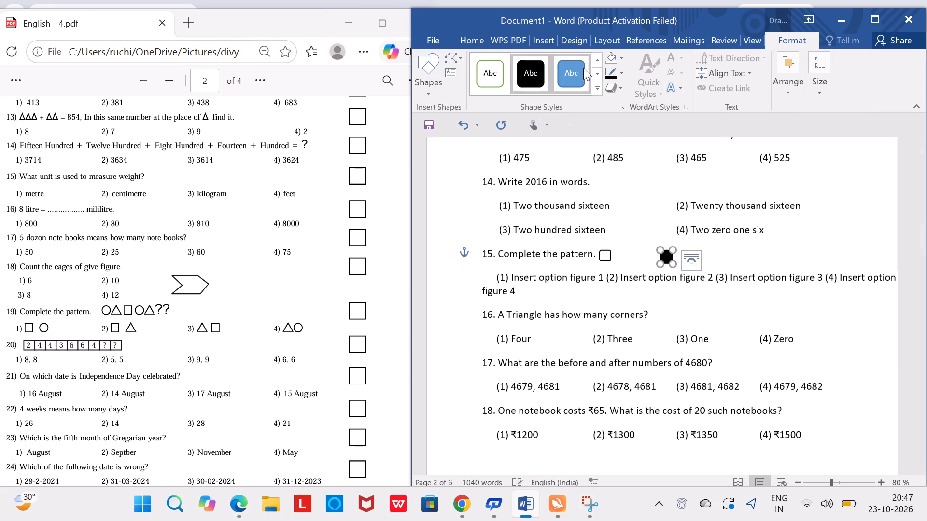
{"action": "left_click", "coordinate": [610, 70]}
{"action": "left_click", "coordinate": [611, 55]}
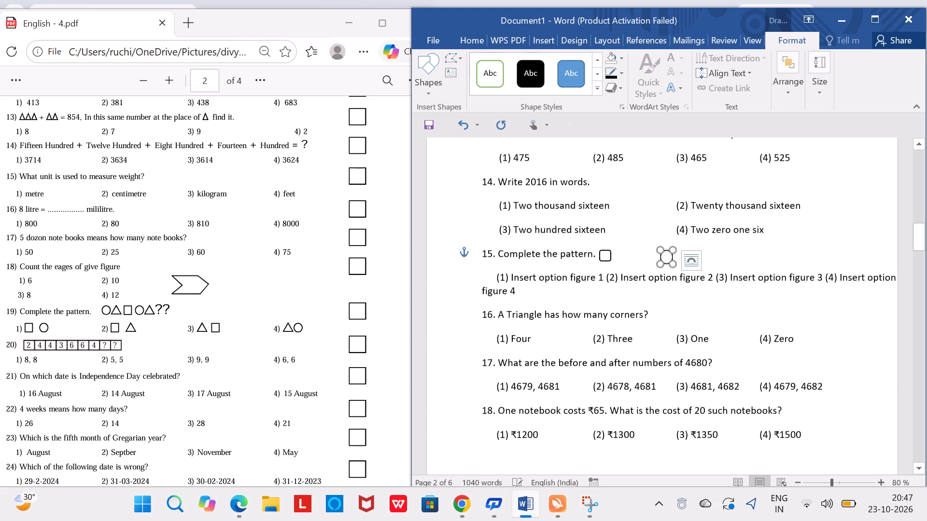
Move the circle directly beside the rounded square in question 15's pattern, level with it.
{"action": "left_click_drag", "start_coordinate": [667, 256], "coordinate": [631, 253]}
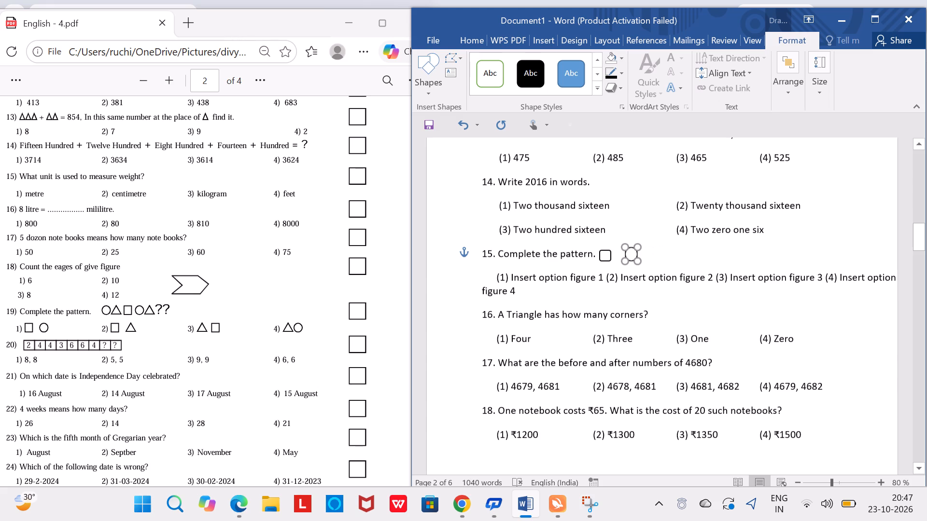
{"action": "left_click_drag", "start_coordinate": [631, 253], "coordinate": [622, 254]}
{"action": "left_click_drag", "start_coordinate": [622, 254], "coordinate": [623, 256]}
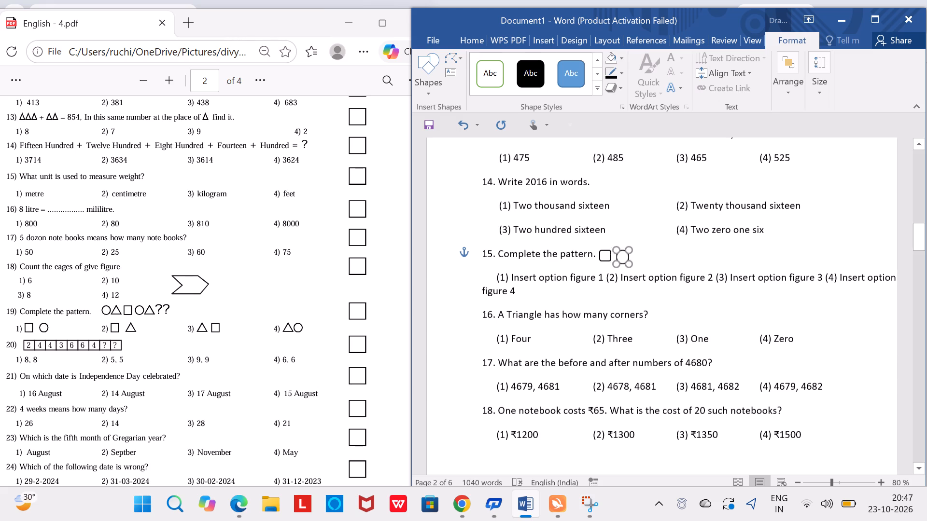
{"action": "left_click_drag", "start_coordinate": [623, 256], "coordinate": [622, 254]}
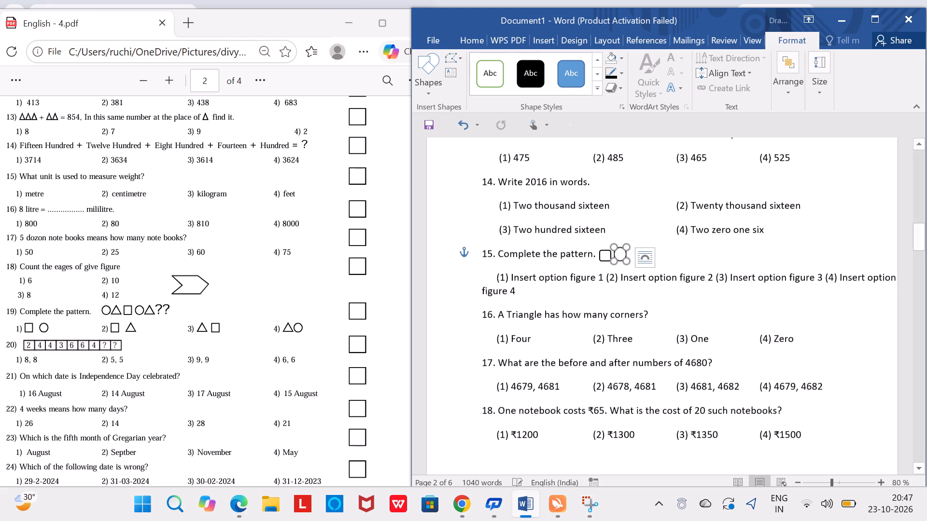
{"action": "left_click", "coordinate": [672, 295]}
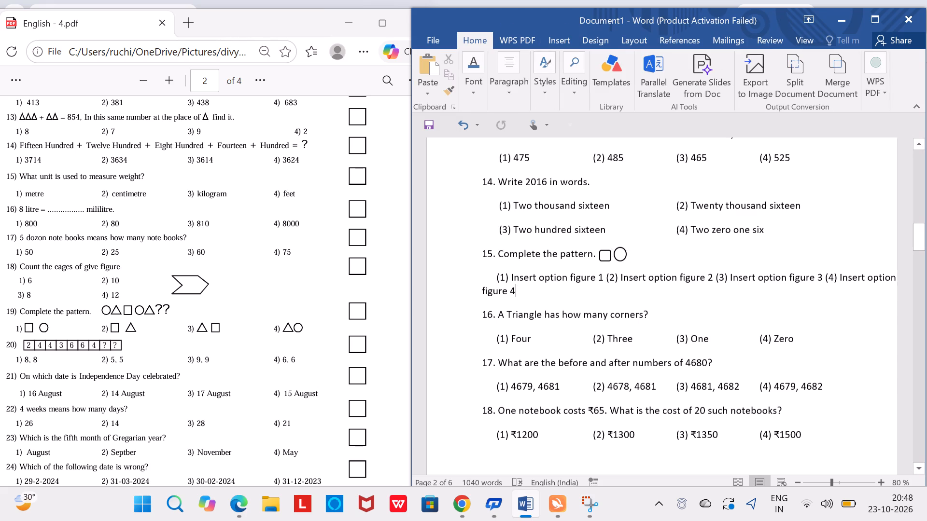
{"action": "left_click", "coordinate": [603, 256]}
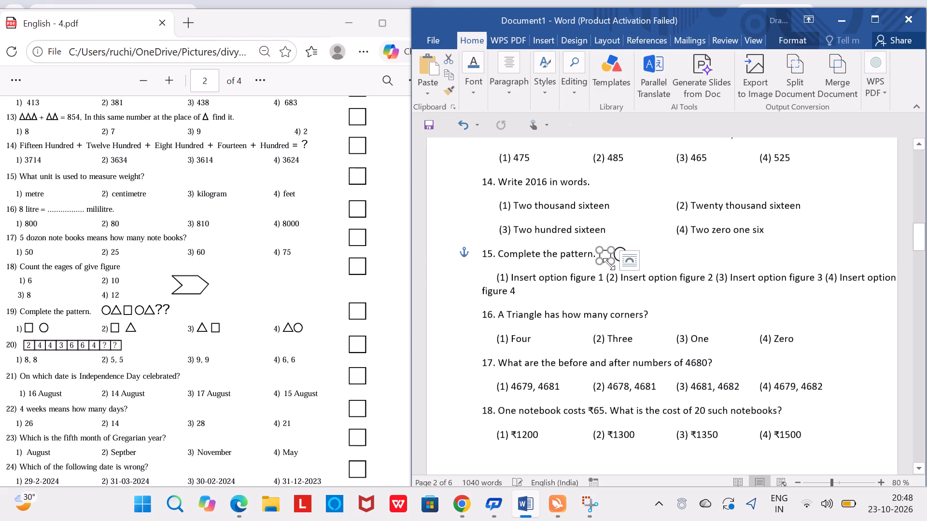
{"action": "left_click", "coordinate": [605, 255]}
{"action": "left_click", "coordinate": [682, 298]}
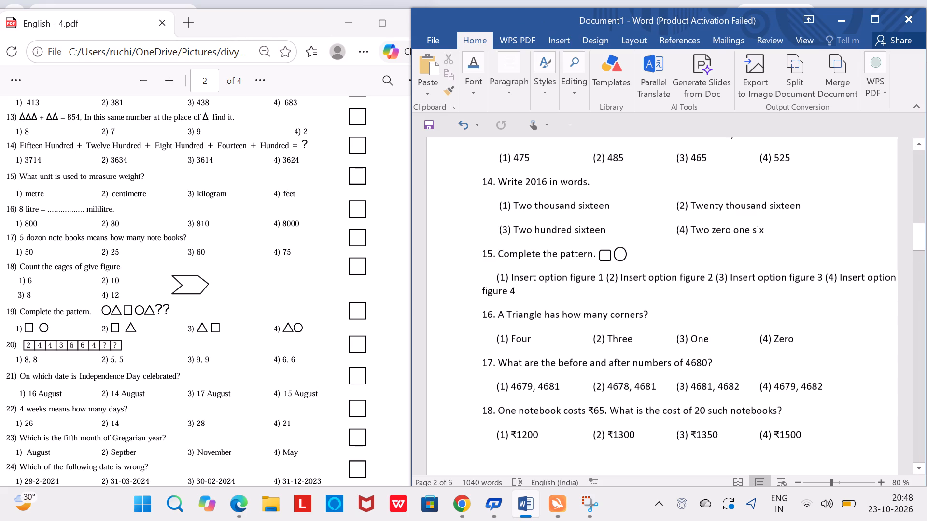
Draw a small triangle right after the circle in question 15's pattern, with a black outline and no fill.
{"action": "left_click", "coordinate": [550, 41]}
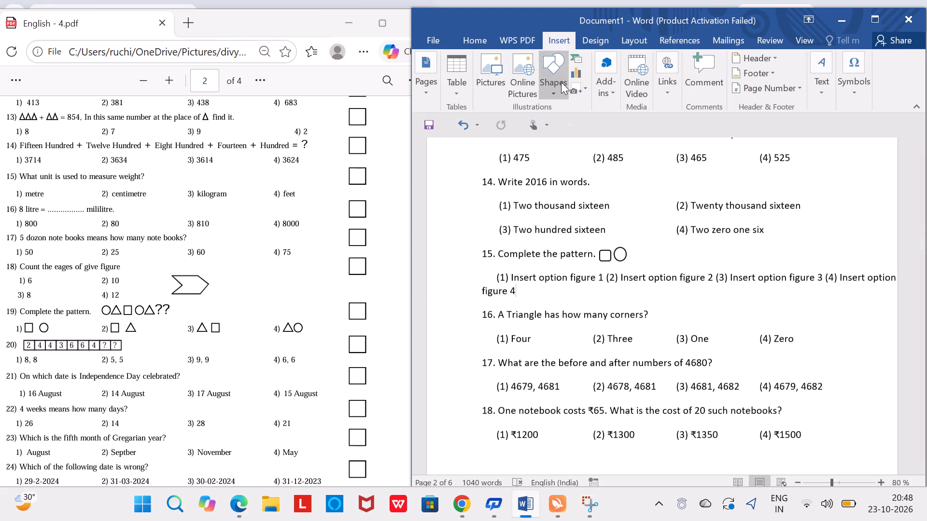
{"action": "left_click", "coordinate": [561, 82]}
{"action": "left_click", "coordinate": [635, 127]}
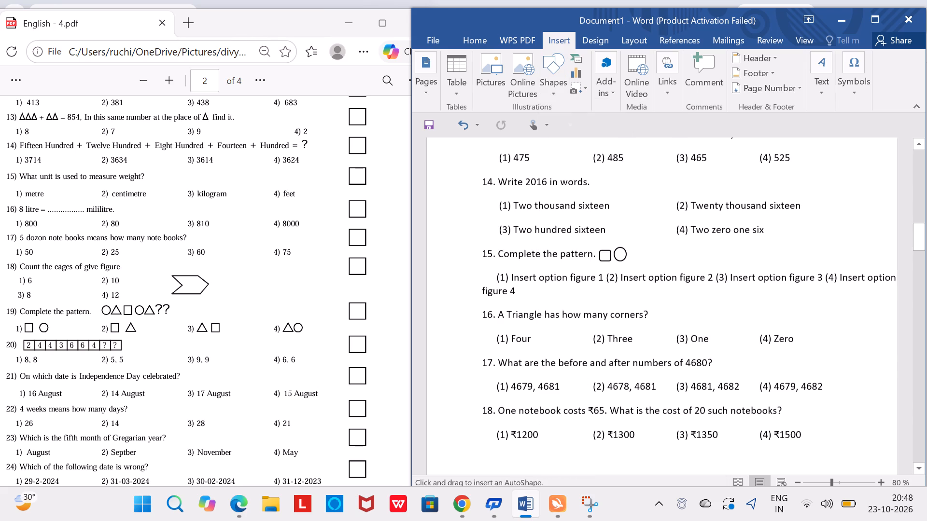
{"action": "left_click_drag", "start_coordinate": [631, 250], "coordinate": [640, 261]}
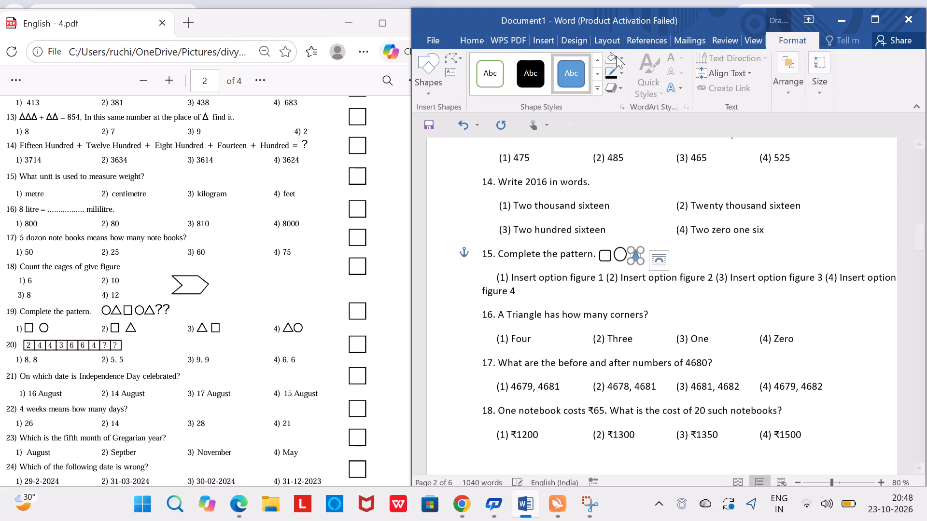
{"action": "left_click", "coordinate": [614, 61]}
{"action": "left_click", "coordinate": [614, 72]}
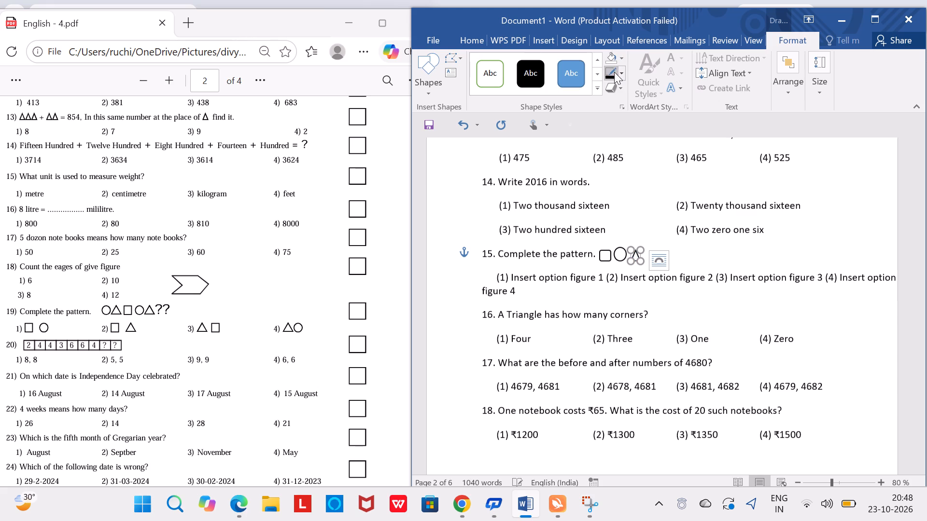
{"action": "left_click", "coordinate": [636, 256]}
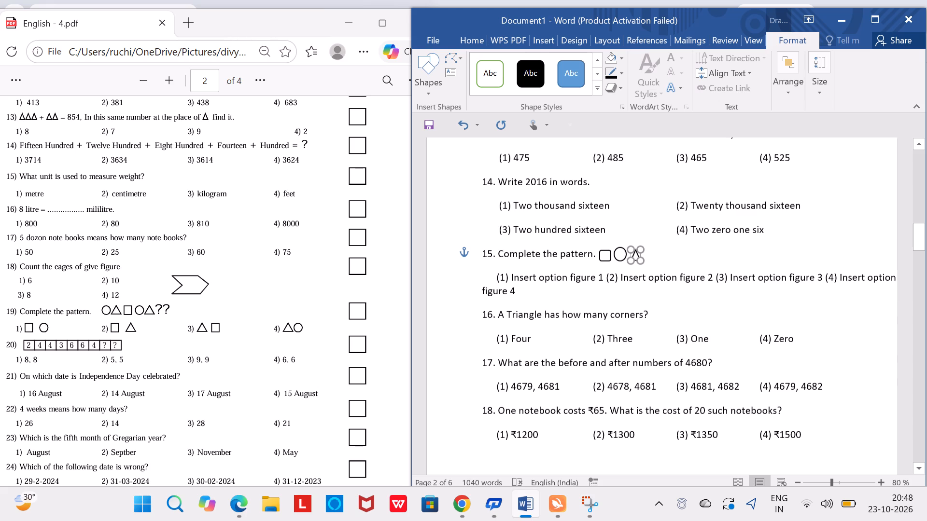
{"action": "left_click", "coordinate": [640, 273]}
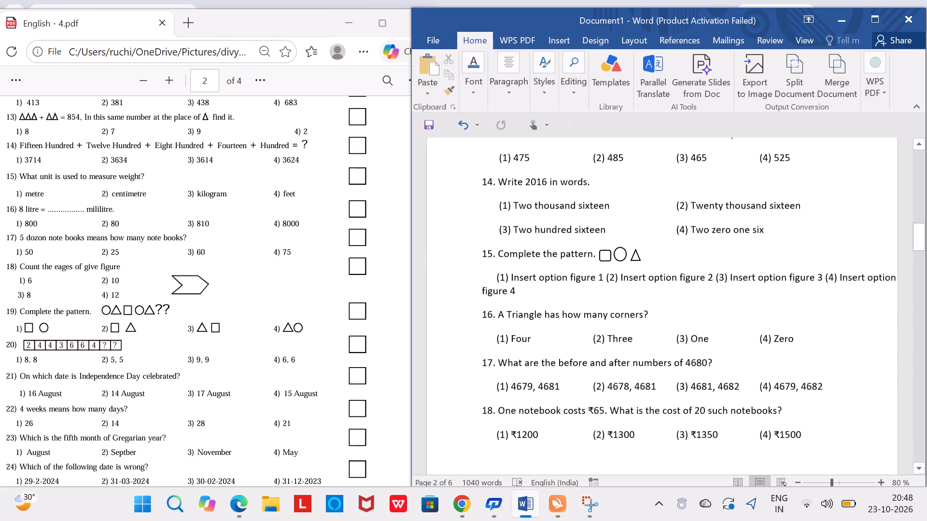
Nudge the circle in question 15's pattern slightly down.
{"action": "left_click", "coordinate": [619, 254]}
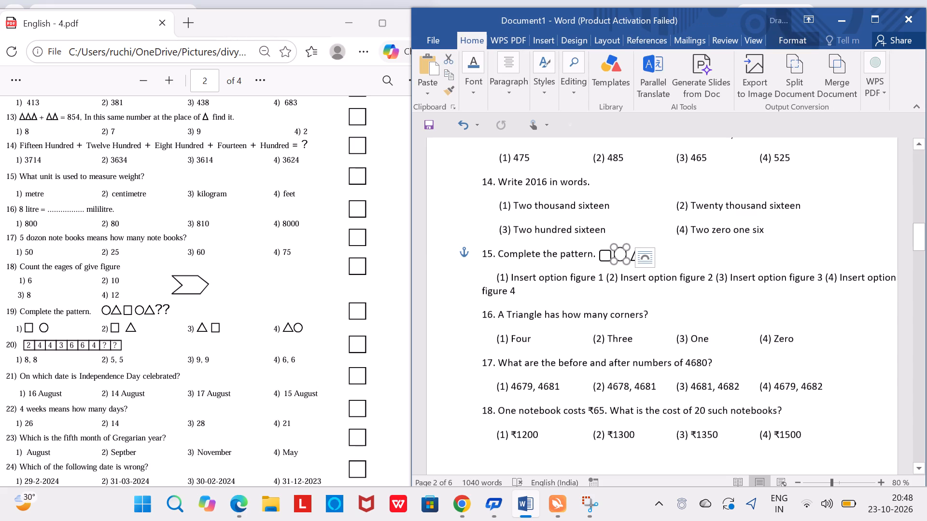
{"action": "left_click", "coordinate": [619, 253]}
Copy the rounded square in question 15's pattern and paste two copies of it.
{"action": "left_click", "coordinate": [602, 258]}
{"action": "key", "text": "ctrl+c"}
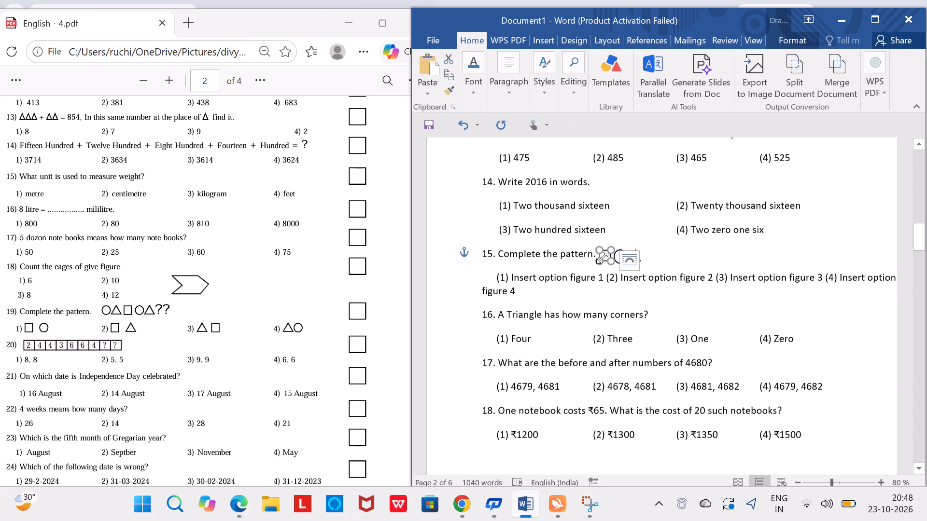
{"action": "left_click", "coordinate": [667, 260]}
{"action": "left_click", "coordinate": [667, 260]}
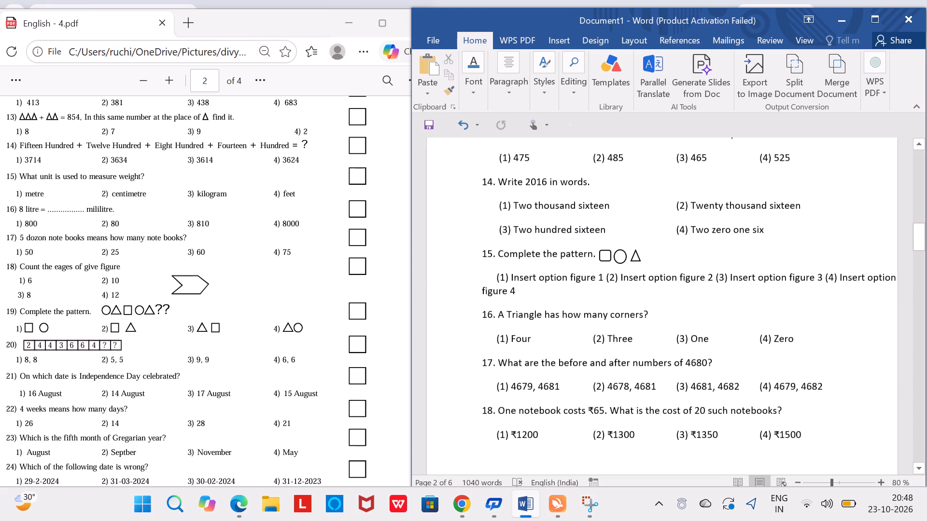
{"action": "key", "text": "Right"}
{"action": "key", "text": "ctrl+v"}
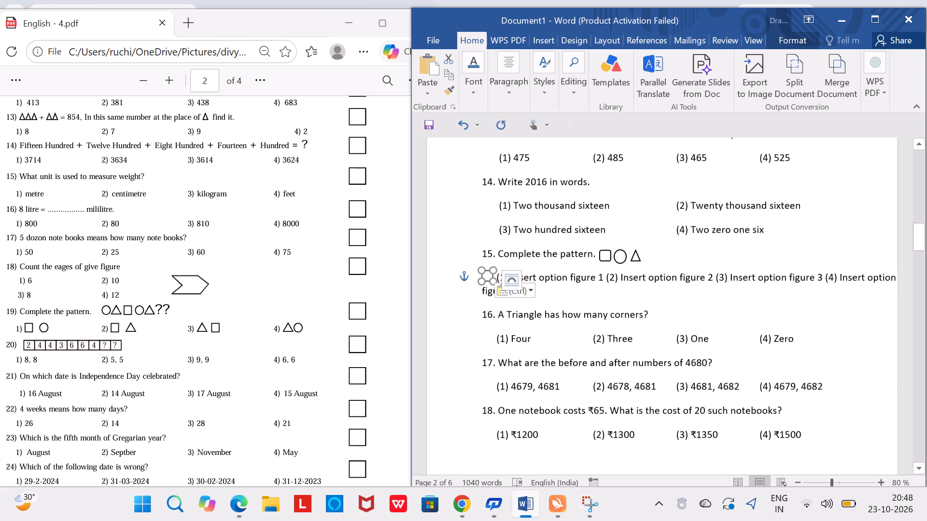
{"action": "left_click", "coordinate": [622, 255]}
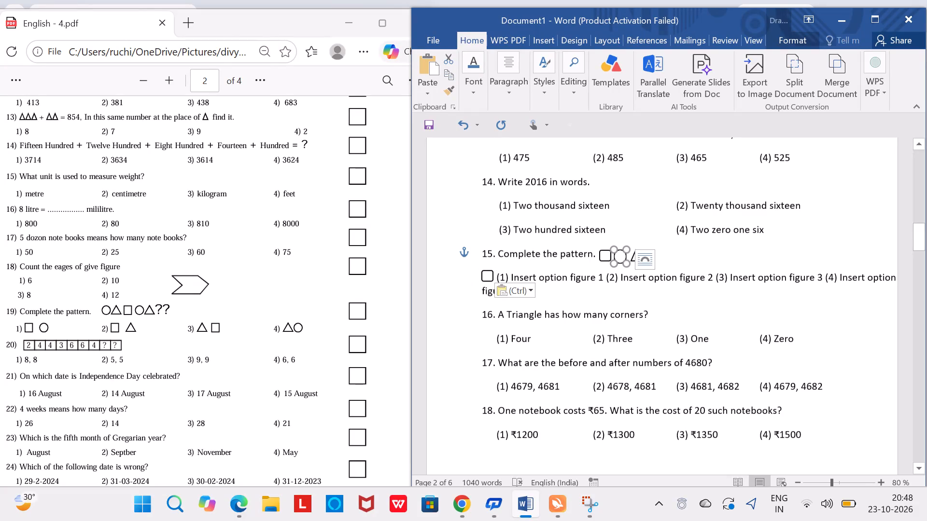
{"action": "key", "text": "ctrl+v"}
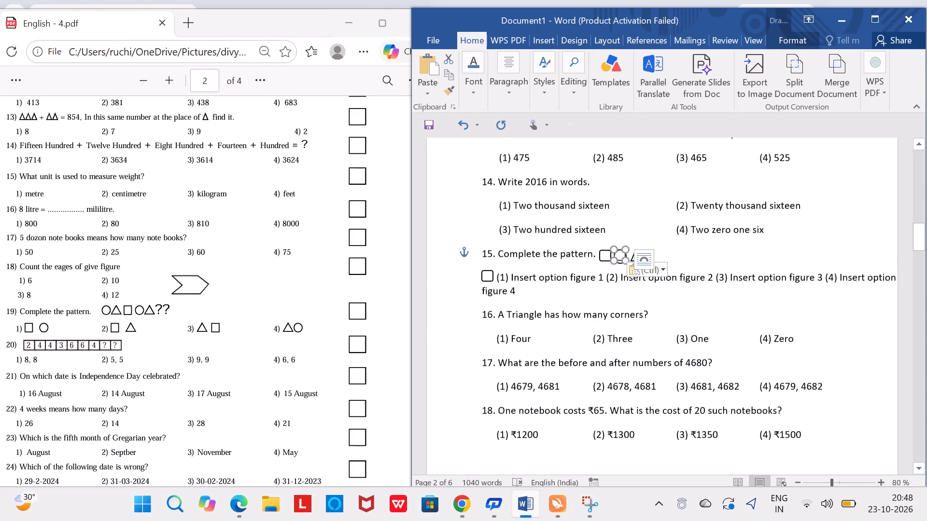
Place one copied square directly after the triangle in question 15's pattern and the other farther along the same line, leaving a gap.
{"action": "left_click_drag", "start_coordinate": [484, 274], "coordinate": [650, 254]}
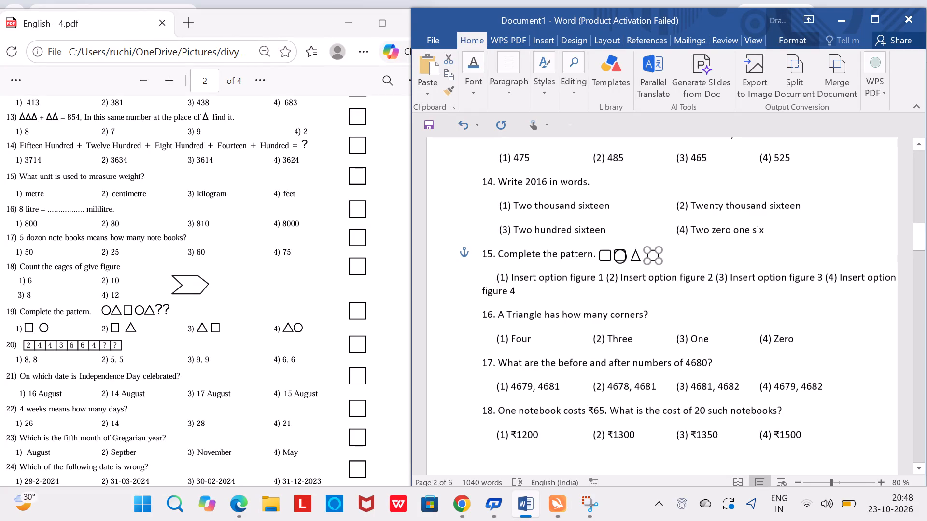
{"action": "left_click_drag", "start_coordinate": [650, 254], "coordinate": [661, 253]}
{"action": "left_click_drag", "start_coordinate": [622, 256], "coordinate": [635, 256]}
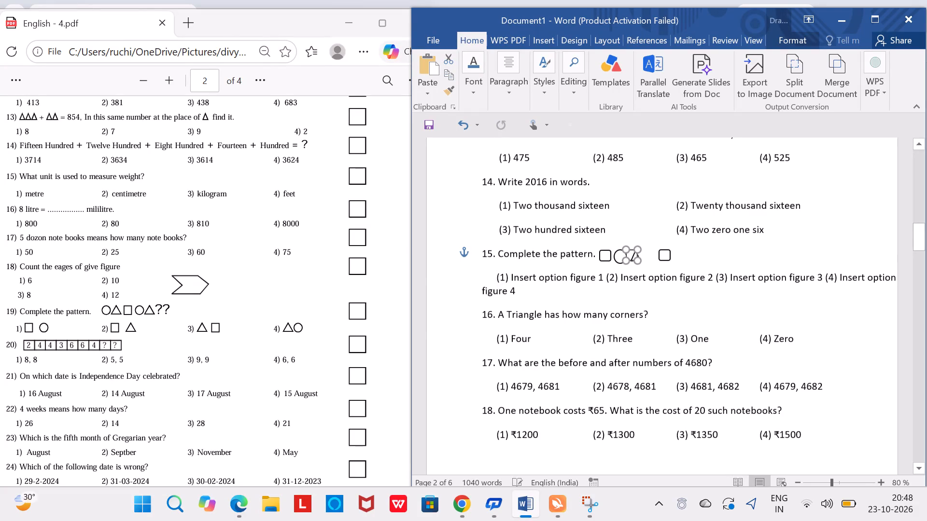
{"action": "left_click_drag", "start_coordinate": [635, 256], "coordinate": [694, 255]}
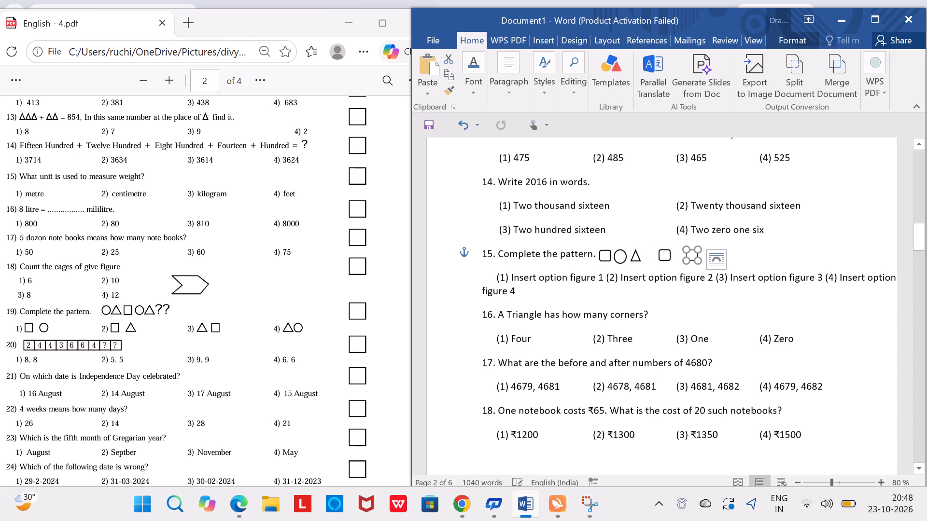
{"action": "left_click_drag", "start_coordinate": [665, 253], "coordinate": [652, 255]}
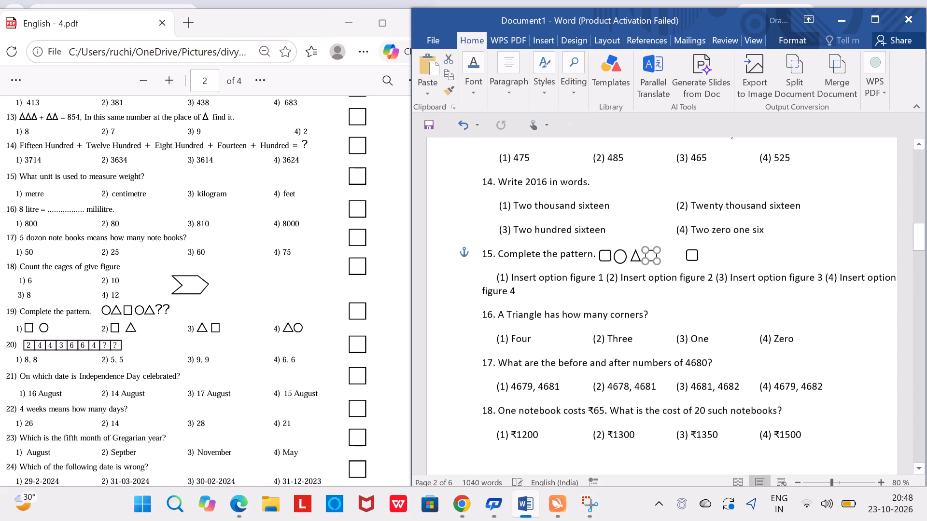
{"action": "left_click_drag", "start_coordinate": [652, 255], "coordinate": [650, 255]}
{"action": "left_click", "coordinate": [696, 271]}
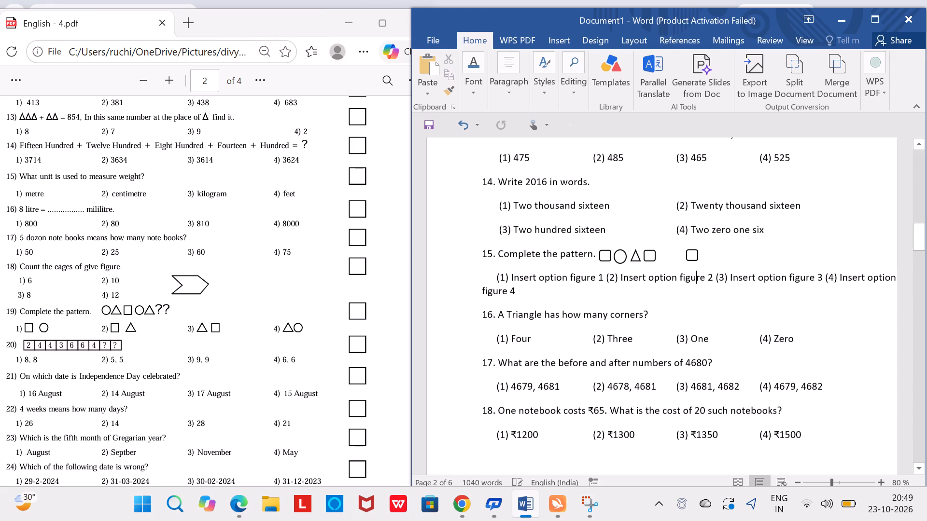
Remove the separate rounded square at the far end of question 15's pattern.
{"action": "left_click", "coordinate": [692, 258]}
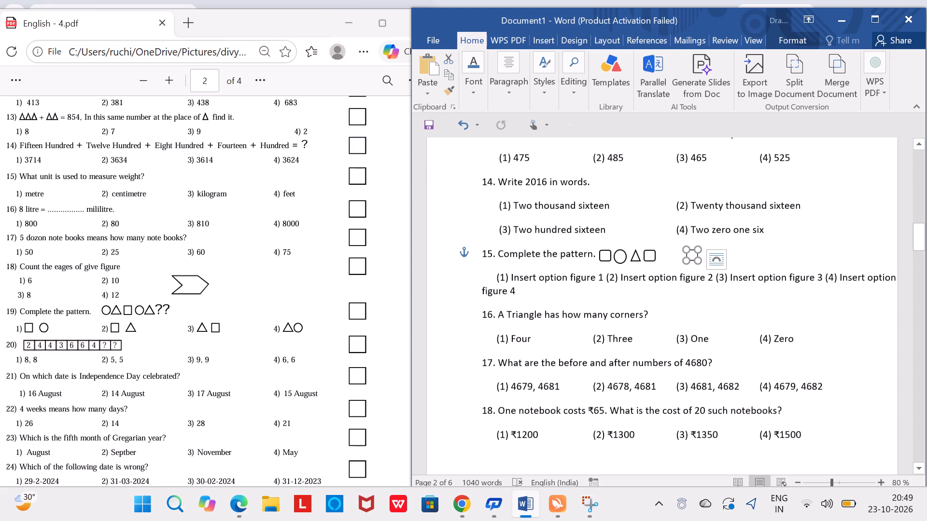
{"action": "key", "text": "ctrl+x"}
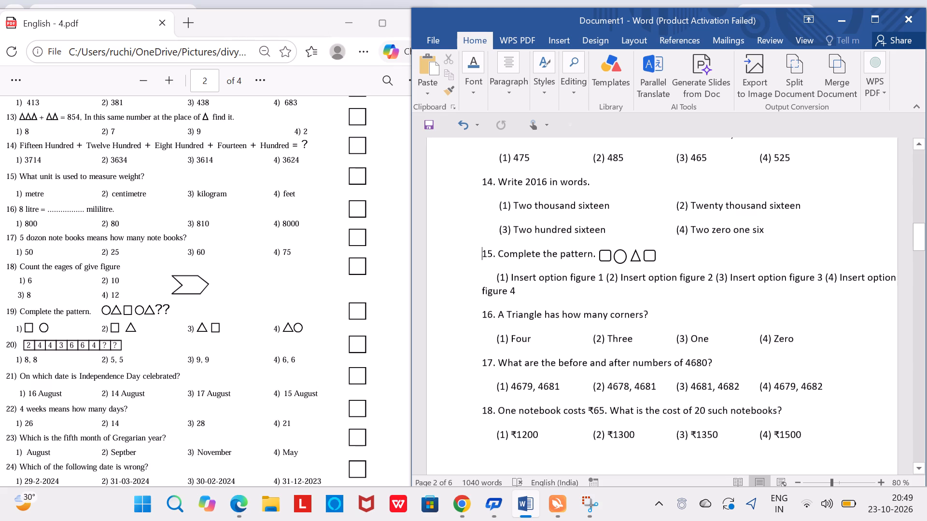
Copy the circle in question 15's pattern and place the copy directly after the second square, level with the other shapes.
{"action": "left_click", "coordinate": [618, 258]}
{"action": "key", "text": "ctrl+c"}
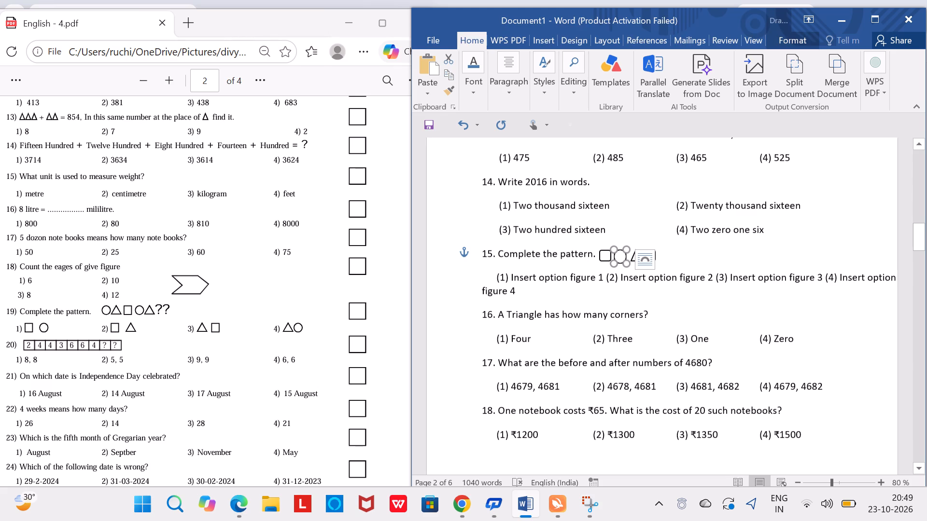
{"action": "left_click", "coordinate": [687, 258]}
{"action": "key", "text": "ctrl+v"}
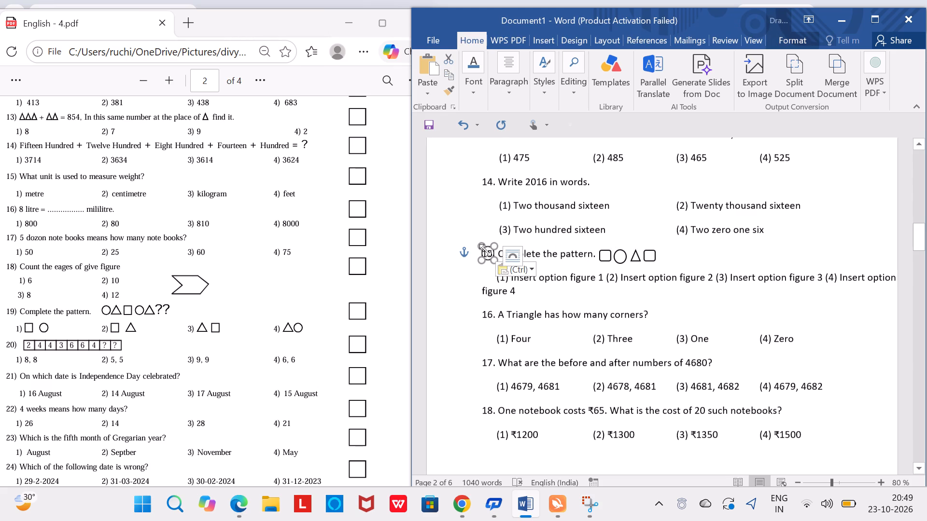
{"action": "left_click_drag", "start_coordinate": [487, 251], "coordinate": [660, 262]}
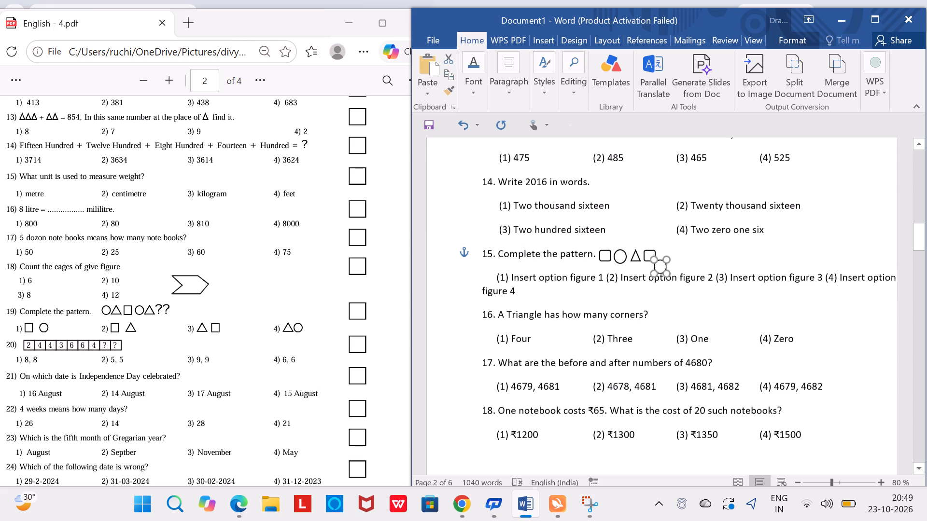
{"action": "left_click_drag", "start_coordinate": [660, 262], "coordinate": [664, 257]}
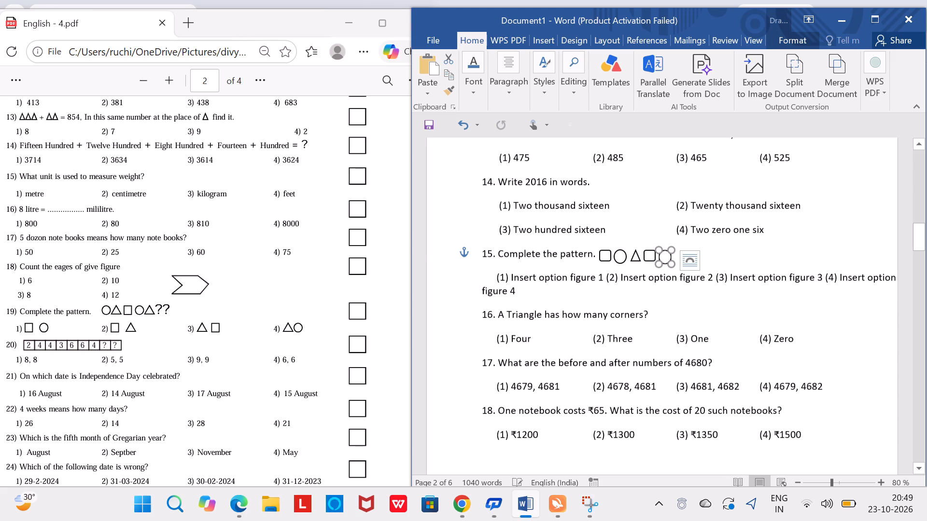
{"action": "left_click", "coordinate": [680, 287]}
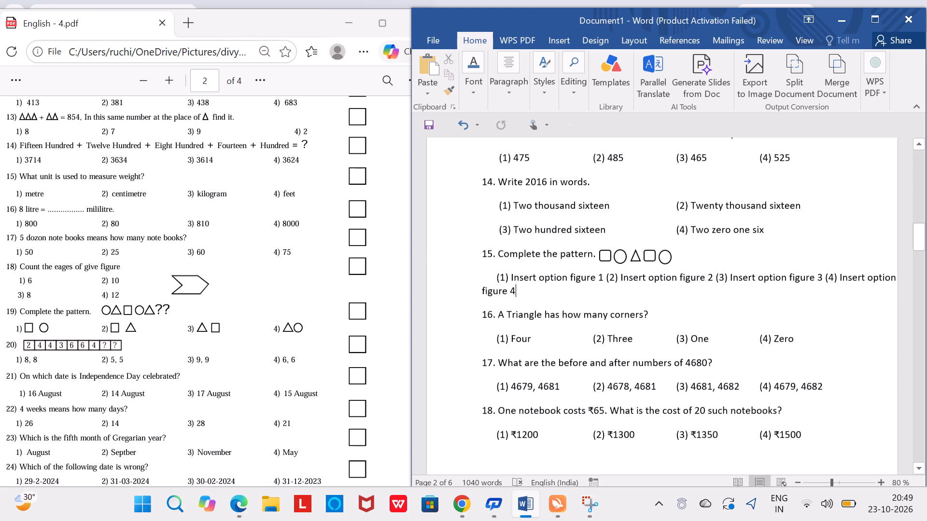
Delete the placeholder text "Insert option figure 1" from question 15's option (1), keeping the number.
{"action": "left_click", "coordinate": [601, 279]}
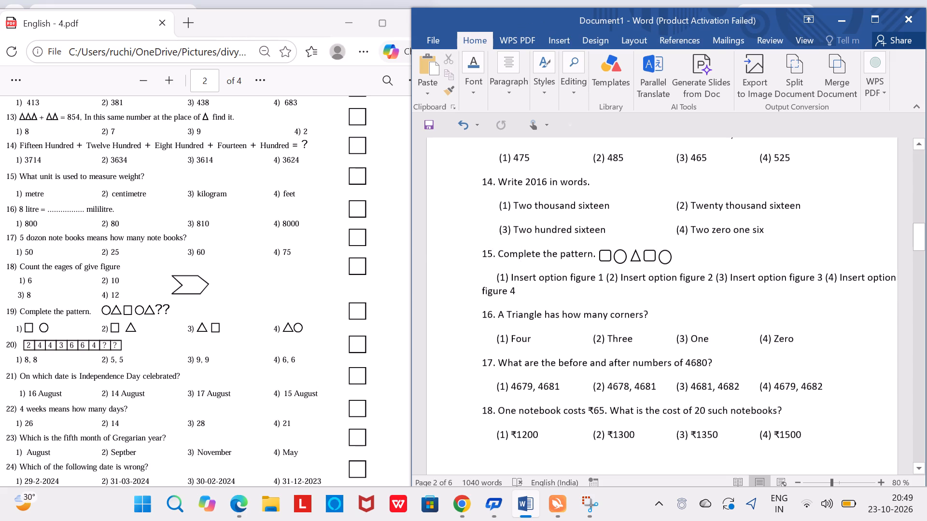
{"action": "left_click", "coordinate": [601, 278]}
{"action": "key", "text": "BackSpace"}
{"action": "key", "text": "BackSpace"}
{"action": "key", "text": "BackSpace"}
{"action": "key", "text": "BackSpace"}
{"action": "key", "text": "BackSpace"}
{"action": "key", "text": "BackSpace"}
{"action": "key", "text": "BackSpace"}
{"action": "key", "text": "BackSpace"}
{"action": "key", "text": "BackSpace"}
{"action": "key", "text": "BackSpace"}
{"action": "key", "text": "BackSpace"}
{"action": "key", "text": "BackSpace"}
{"action": "key", "text": "BackSpace"}
{"action": "key", "text": "BackSpace"}
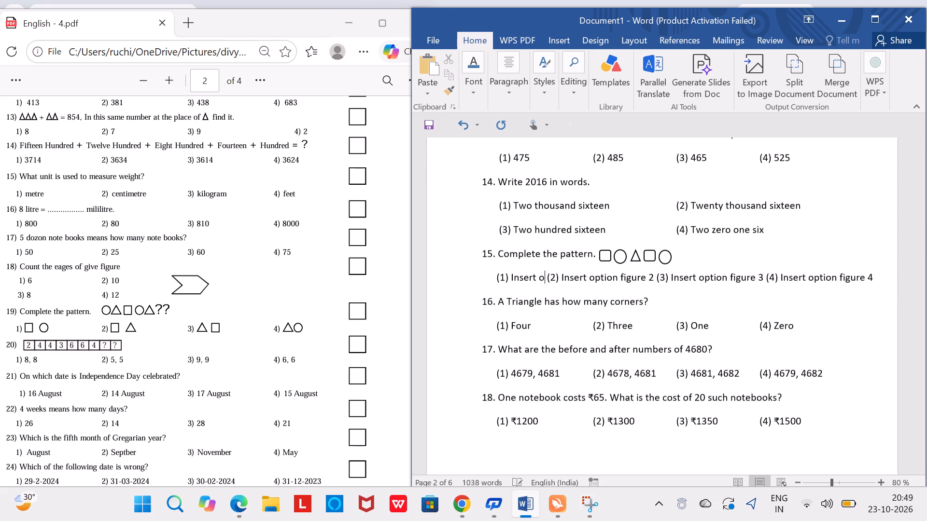
{"action": "key", "text": "BackSpace"}
{"action": "key", "text": "BackSpace"}
{"action": "key", "text": "BackSpace"}
{"action": "key", "text": "BackSpace"}
{"action": "key", "text": "BackSpace"}
{"action": "key", "text": "BackSpace"}
{"action": "key", "text": "BackSpace"}
{"action": "key", "text": "BackSpace"}
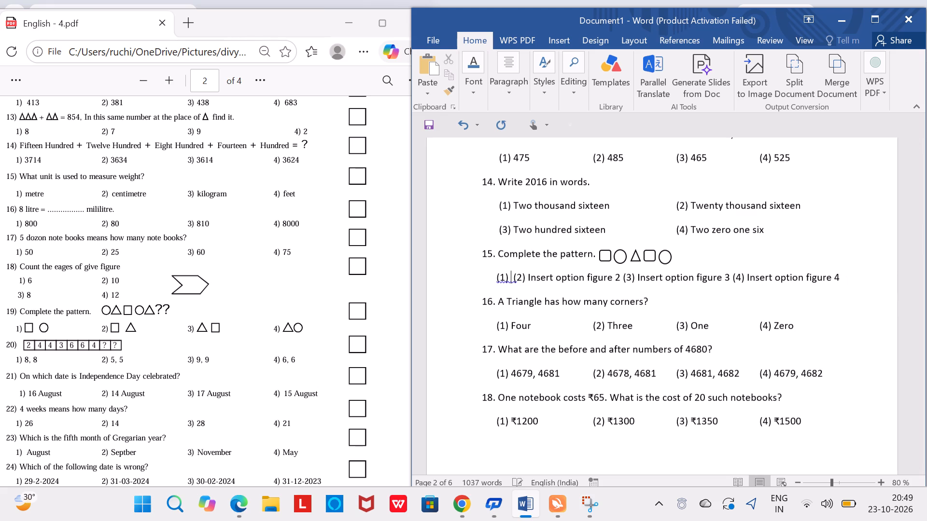
Copy the triangle from question 15's pattern and paste three copies of it near option (1).
{"action": "left_click", "coordinate": [634, 256]}
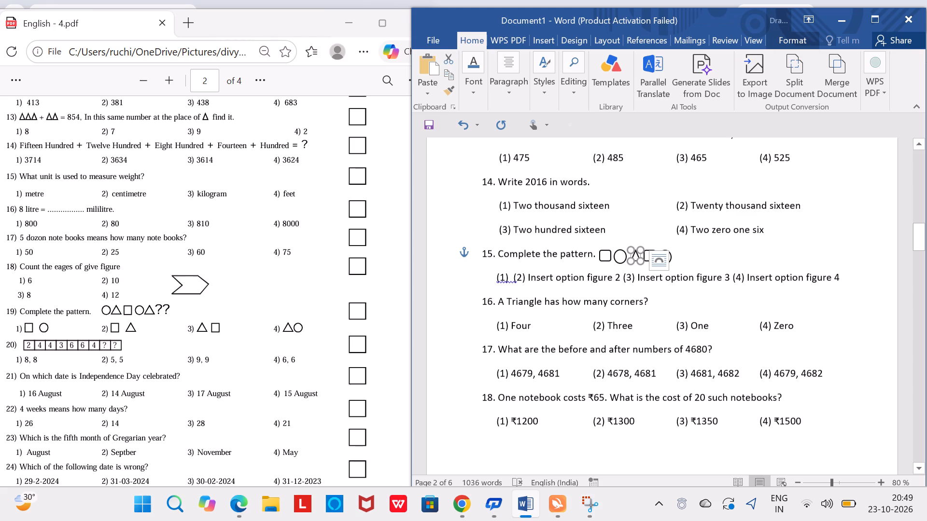
{"action": "key", "text": "ctrl+c"}
{"action": "left_click", "coordinate": [509, 275]}
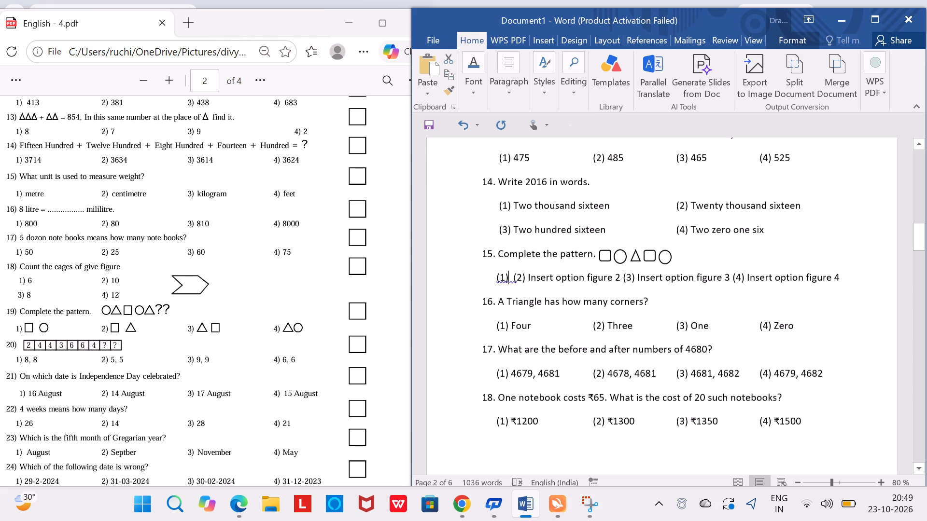
{"action": "key", "text": "ctrl+v"}
{"action": "key", "text": "ctrl+v"}
{"action": "key", "text": "ctrl+v"}
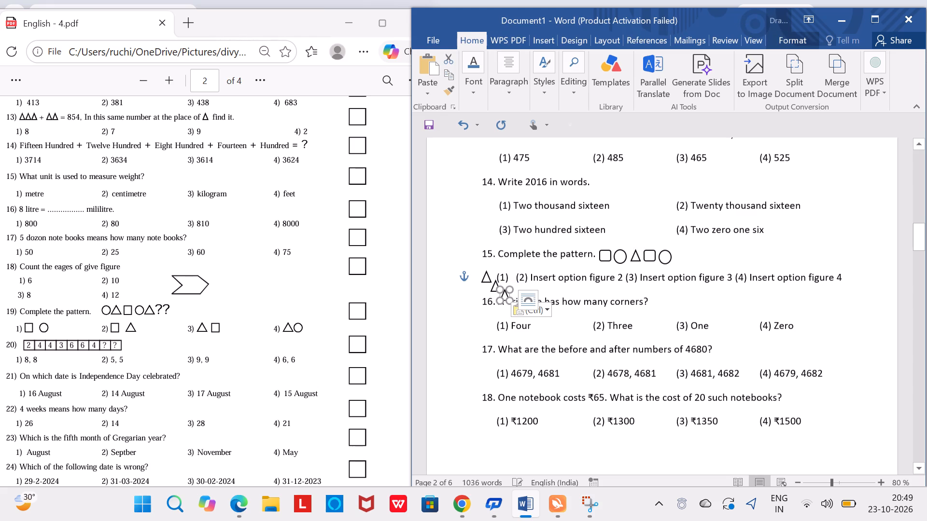
Copy the first rounded square in question 15's pattern and paste three copies of it.
{"action": "left_click", "coordinate": [662, 254]}
{"action": "left_click", "coordinate": [604, 253]}
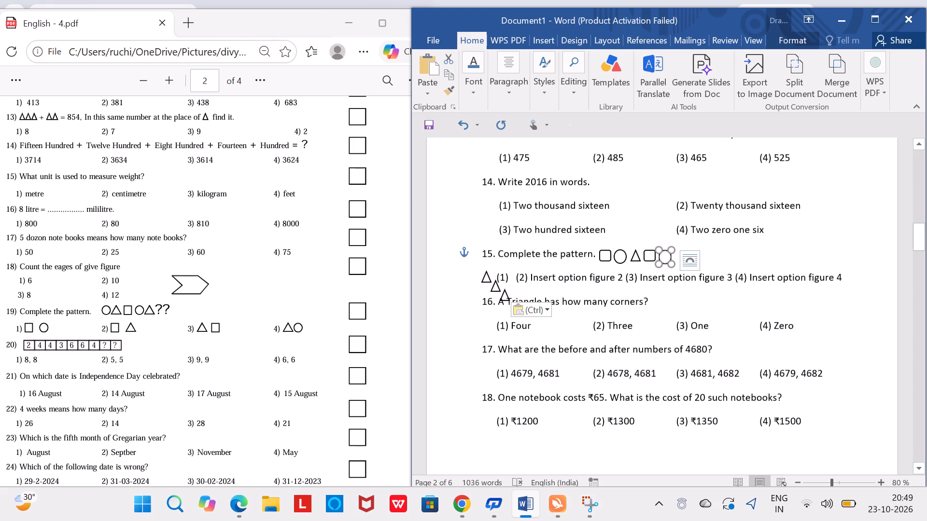
{"action": "key", "text": "ctrl+c"}
{"action": "key", "text": "ctrl+v"}
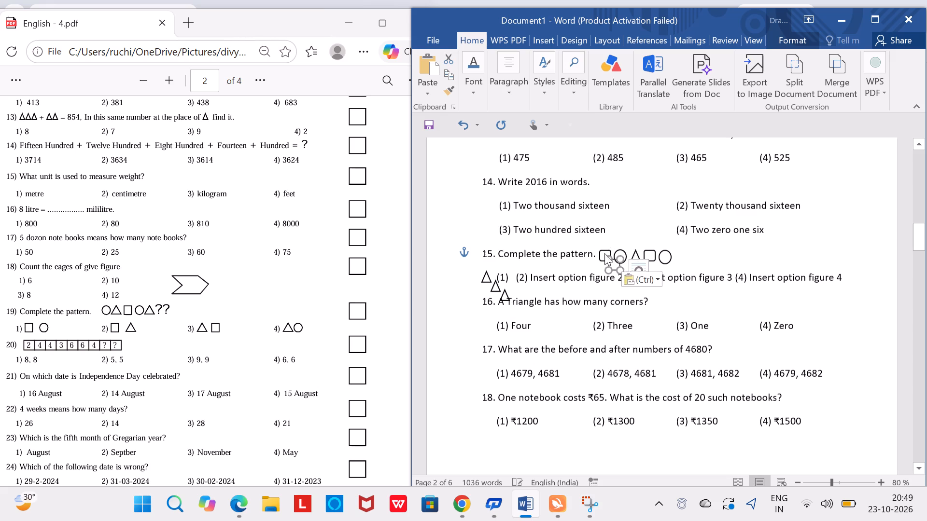
{"action": "key", "text": "ctrl+v"}
{"action": "key", "text": "ctrl+v"}
Copy the last circle in question 15's pattern and paste two copies of it.
{"action": "left_click", "coordinate": [662, 260]}
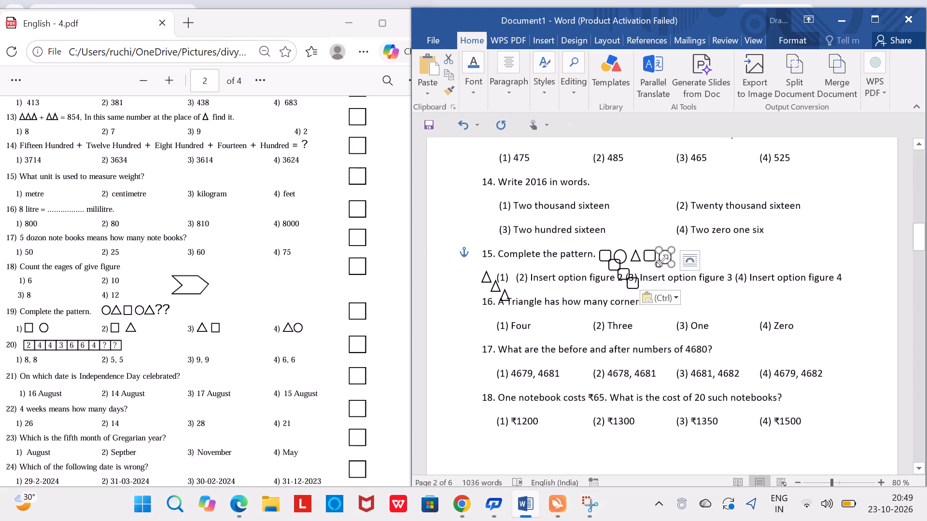
{"action": "left_click", "coordinate": [662, 260]}
{"action": "key", "text": "ctrl+c"}
{"action": "key", "text": "ctrl+v"}
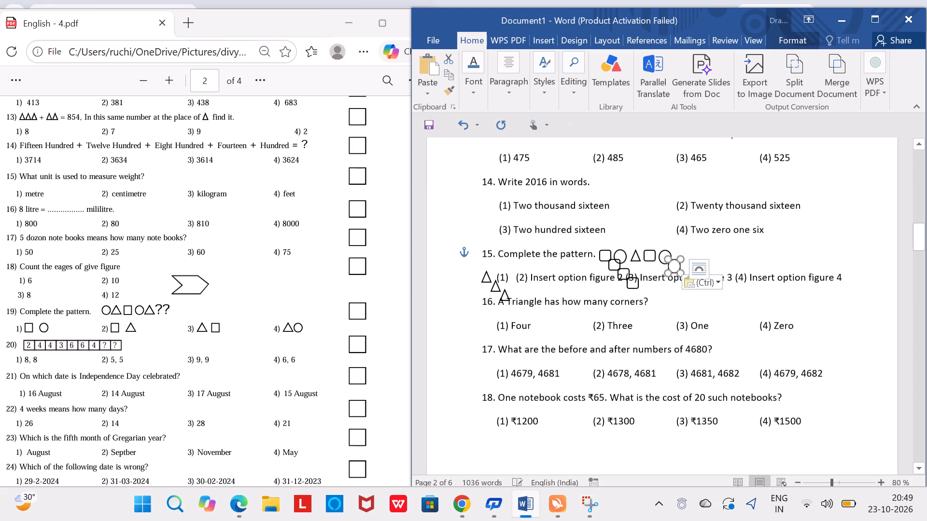
{"action": "key", "text": "ctrl+v"}
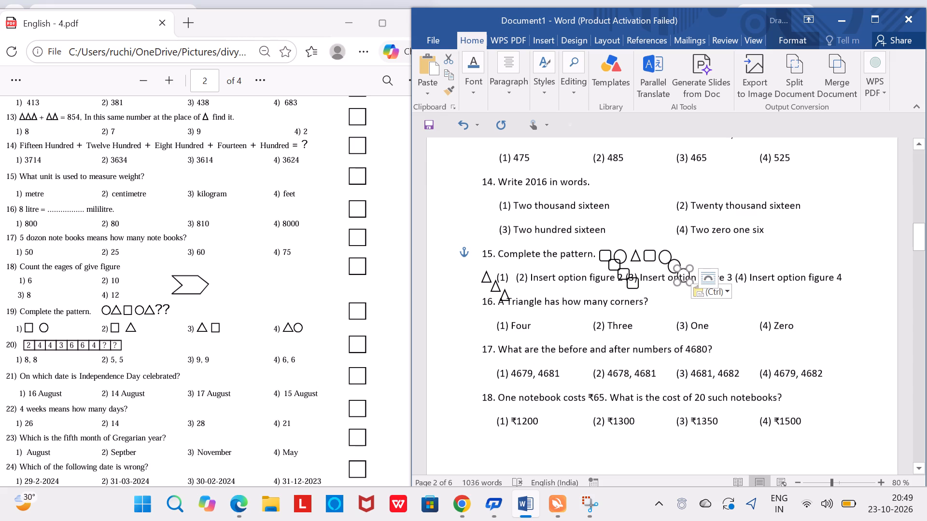
Insert blank spaces between (1) and (2) in question 15's options to make room for option (1)'s figure.
{"action": "left_click", "coordinate": [514, 276]}
{"action": "key", "text": "space"}
{"action": "key", "text": "space"}
{"action": "key", "text": "space"}
{"action": "key", "text": "space"}
{"action": "key", "text": "space"}
{"action": "key", "text": "space"}
{"action": "key", "text": "space"}
{"action": "key", "text": "space"}
{"action": "key", "text": "space"}
{"action": "key", "text": "space"}
{"action": "key", "text": "space"}
{"action": "key", "text": "space"}
{"action": "key", "text": "space"}
{"action": "key", "text": "space"}
{"action": "key", "text": "space"}
{"action": "key", "text": "space"}
{"action": "key", "text": "space"}
{"action": "key", "text": "space"}
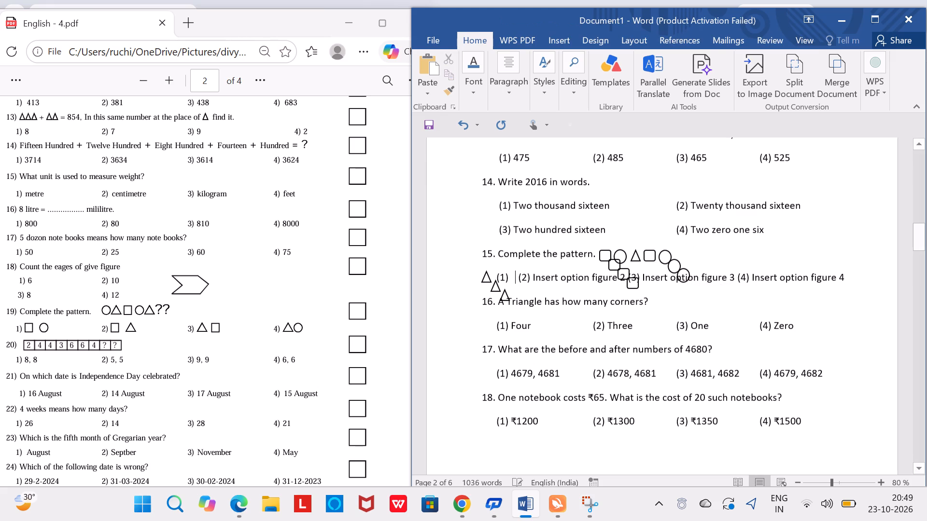
{"action": "key", "text": "space"}
{"action": "key", "text": "space"}
{"action": "key", "text": "space"}
{"action": "key", "text": "space"}
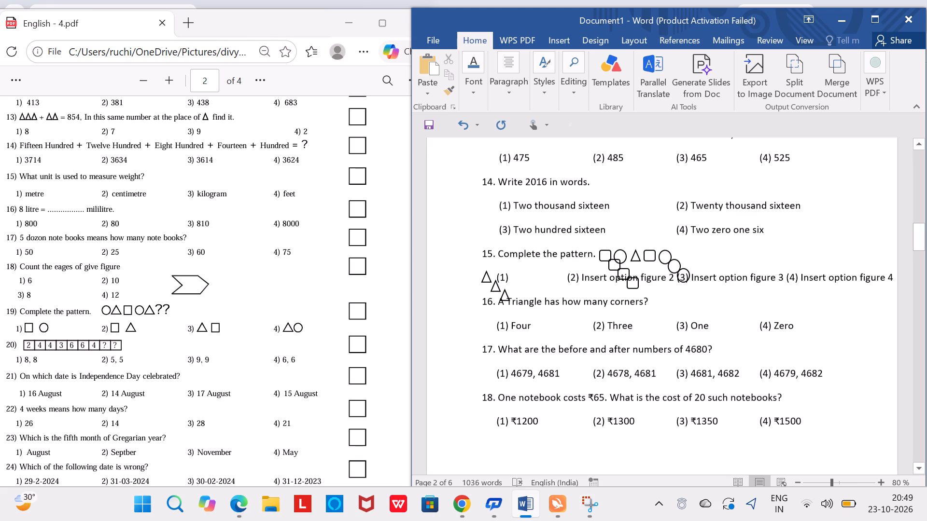
Place a triangle copy and a square copy side by side after (1), moving one circle copy aside onto question 16's line.
{"action": "left_click_drag", "start_coordinate": [486, 275], "coordinate": [517, 277]}
{"action": "left_click_drag", "start_coordinate": [517, 277], "coordinate": [516, 276]}
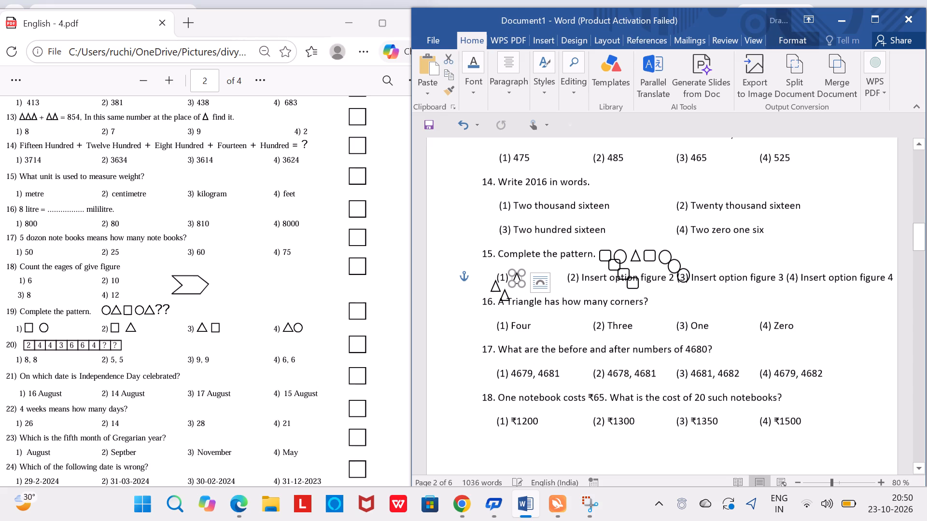
{"action": "left_click_drag", "start_coordinate": [674, 266], "coordinate": [660, 267]}
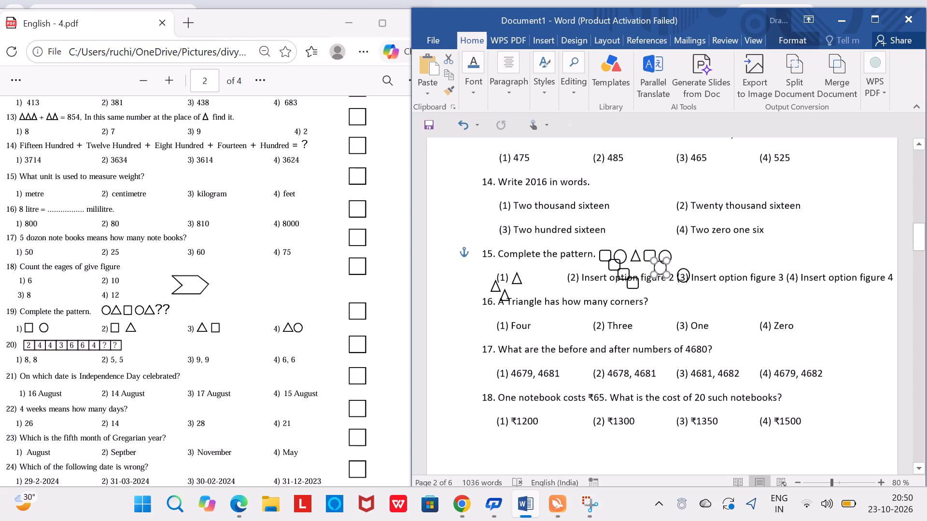
{"action": "left_click_drag", "start_coordinate": [660, 267], "coordinate": [674, 302]}
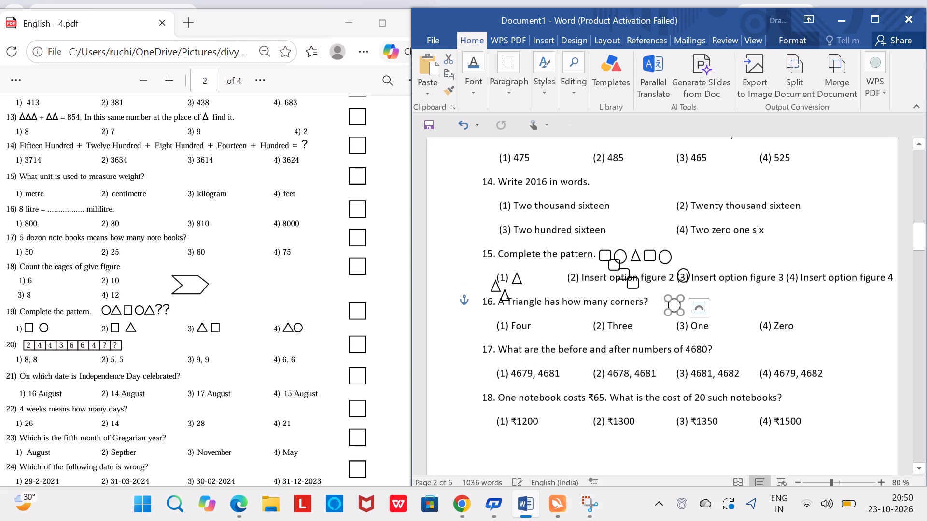
{"action": "left_click_drag", "start_coordinate": [615, 265], "coordinate": [537, 280]}
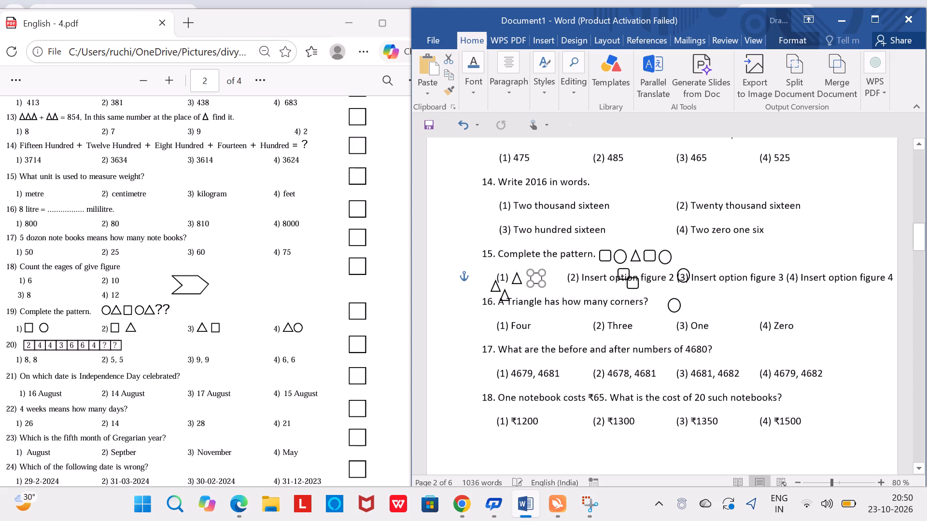
{"action": "left_click_drag", "start_coordinate": [537, 280], "coordinate": [534, 280]}
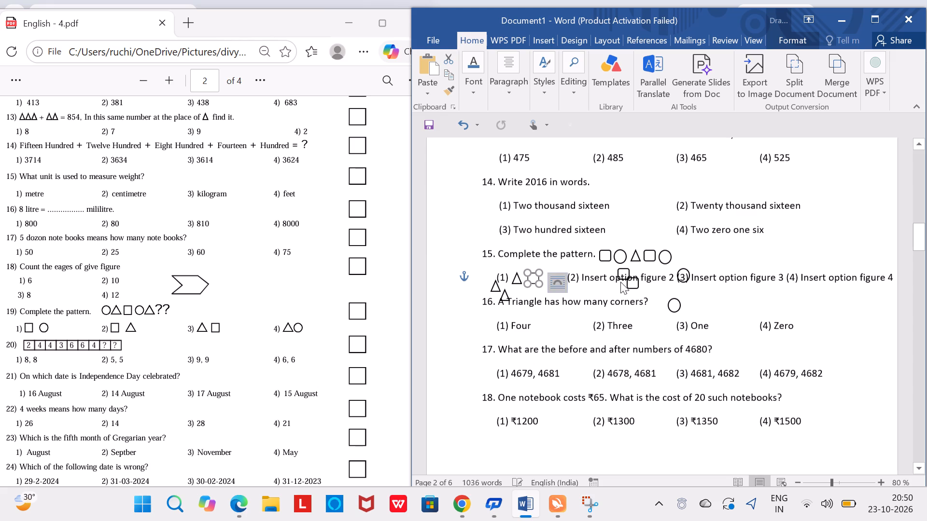
Delete the placeholder text "Insert option figure 2" from question 15's option (2), keeping the number.
{"action": "left_click", "coordinate": [670, 280]}
{"action": "key", "text": "Right"}
{"action": "key", "text": "BackSpace"}
{"action": "key", "text": "BackSpace"}
{"action": "key", "text": "BackSpace"}
{"action": "key", "text": "BackSpace"}
{"action": "key", "text": "BackSpace"}
{"action": "key", "text": "BackSpace"}
{"action": "key", "text": "BackSpace"}
{"action": "key", "text": "BackSpace"}
{"action": "key", "text": "BackSpace"}
{"action": "key", "text": "BackSpace"}
{"action": "key", "text": "BackSpace"}
{"action": "key", "text": "BackSpace"}
{"action": "key", "text": "BackSpace"}
{"action": "key", "text": "BackSpace"}
{"action": "key", "text": "BackSpace"}
{"action": "key", "text": "BackSpace"}
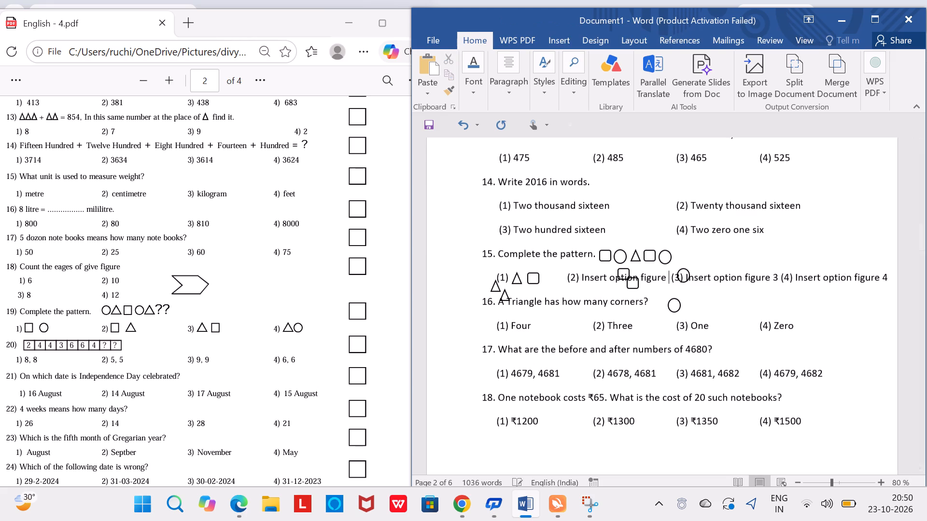
{"action": "key", "text": "BackSpace"}
{"action": "key", "text": "BackSpace"}
{"action": "key", "text": "BackSpace"}
{"action": "key", "text": "BackSpace"}
{"action": "key", "text": "BackSpace"}
{"action": "key", "text": "BackSpace"}
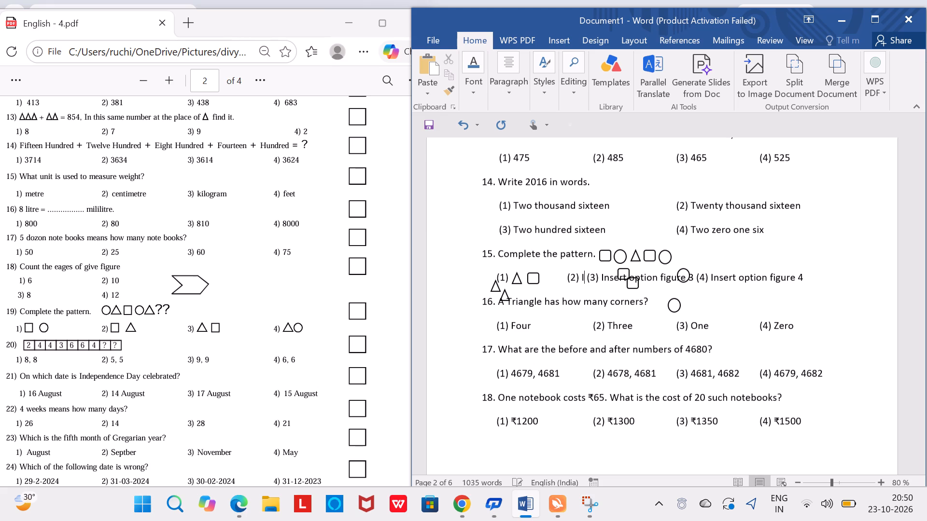
Space out question 15's option (2) so it lines up with the (2) column below, leaving a gap before (3).
{"action": "key", "text": "Tab"}
{"action": "key", "text": "Tab"}
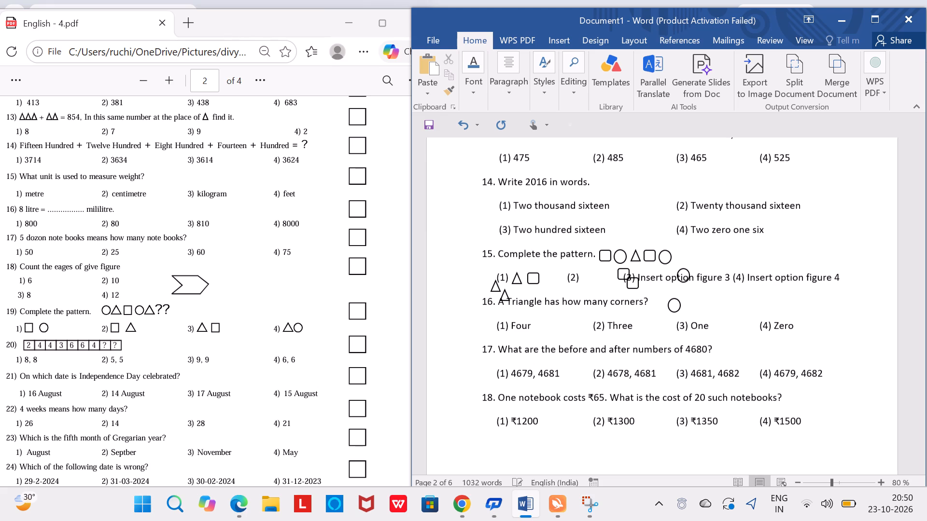
{"action": "key", "text": "Left"}
{"action": "key", "text": "Left"}
{"action": "key", "text": "Left"}
{"action": "key", "text": "Left"}
{"action": "key", "text": "Left"}
{"action": "key", "text": "Left"}
{"action": "key", "text": "Left"}
{"action": "key", "text": "Left"}
{"action": "key", "text": "Right"}
{"action": "key", "text": "Tab"}
{"action": "key", "text": "Right"}
{"action": "key", "text": "Tab"}
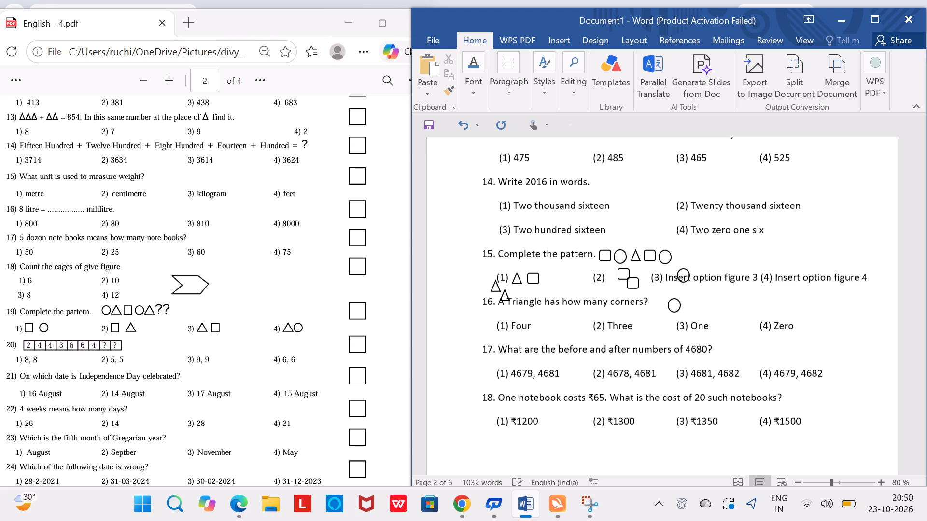
{"action": "key", "text": "Right"}
{"action": "key", "text": "Right"}
{"action": "key", "text": "Right"}
{"action": "key", "text": "Right"}
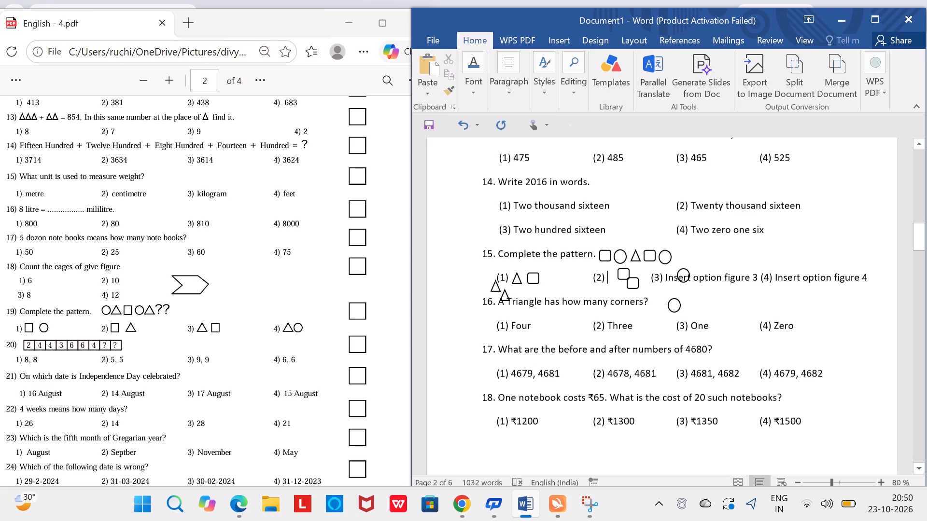
Place a square copy and a circle copy side by side after (2), moving the spare square onto question 16's line.
{"action": "left_click_drag", "start_coordinate": [626, 271], "coordinate": [617, 275]}
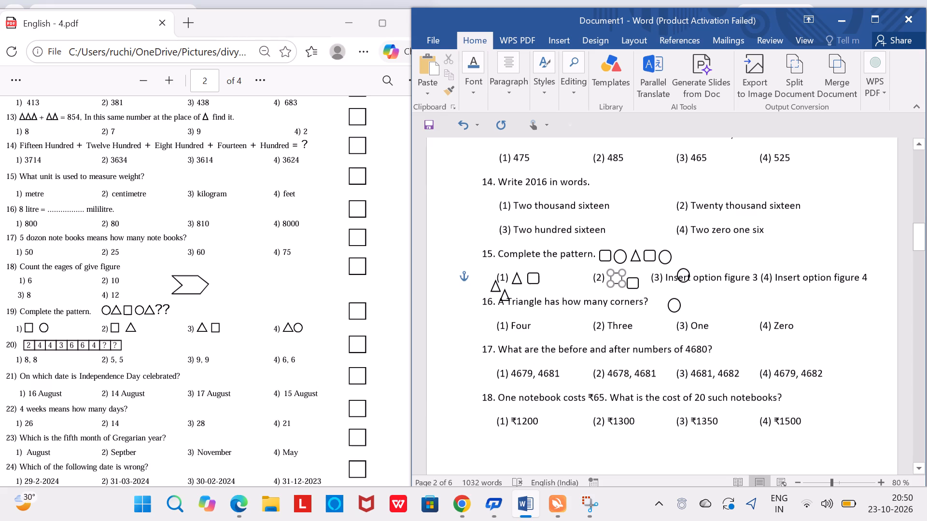
{"action": "left_click_drag", "start_coordinate": [617, 275], "coordinate": [617, 274]}
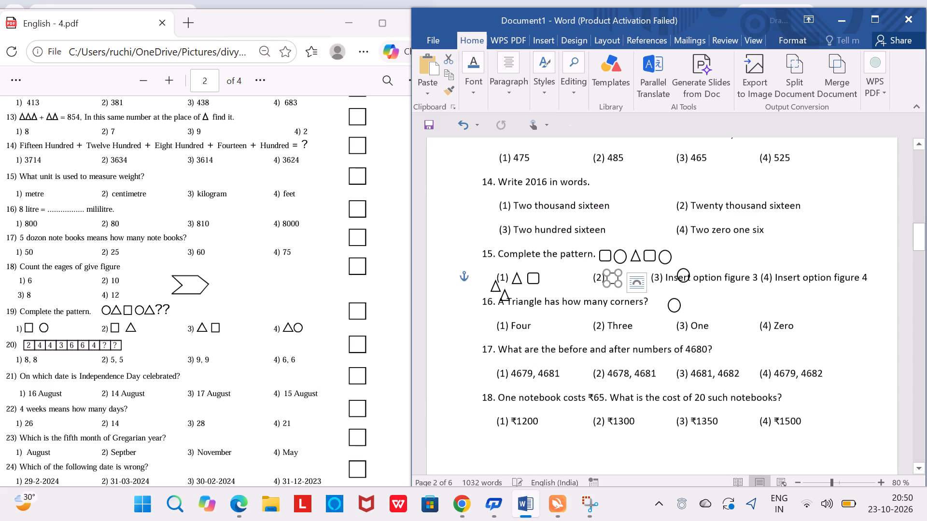
{"action": "left_click_drag", "start_coordinate": [685, 276], "coordinate": [626, 281]}
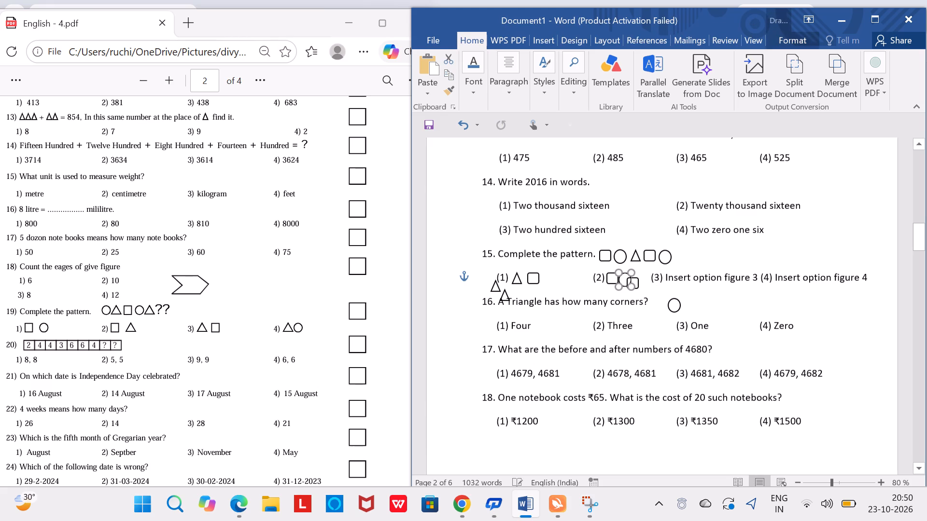
{"action": "left_click_drag", "start_coordinate": [626, 281], "coordinate": [658, 289]}
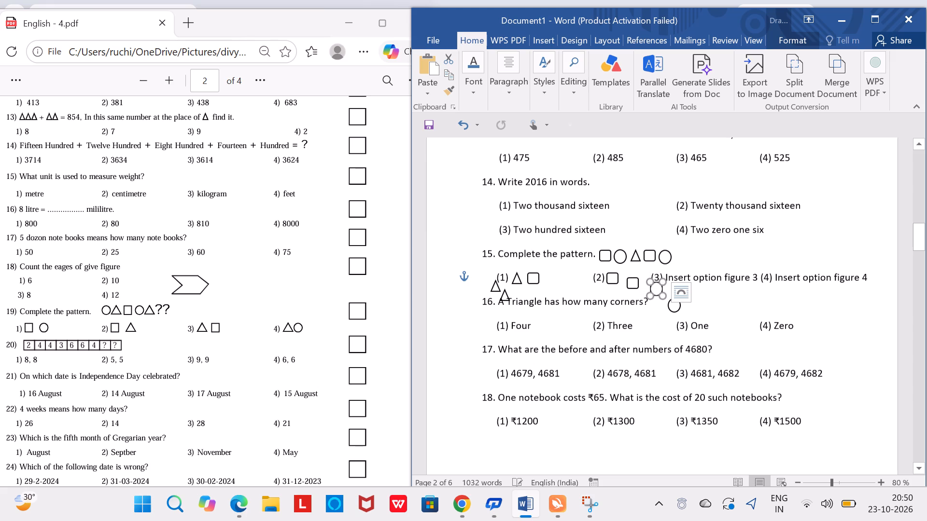
{"action": "left_click_drag", "start_coordinate": [634, 282], "coordinate": [633, 304]}
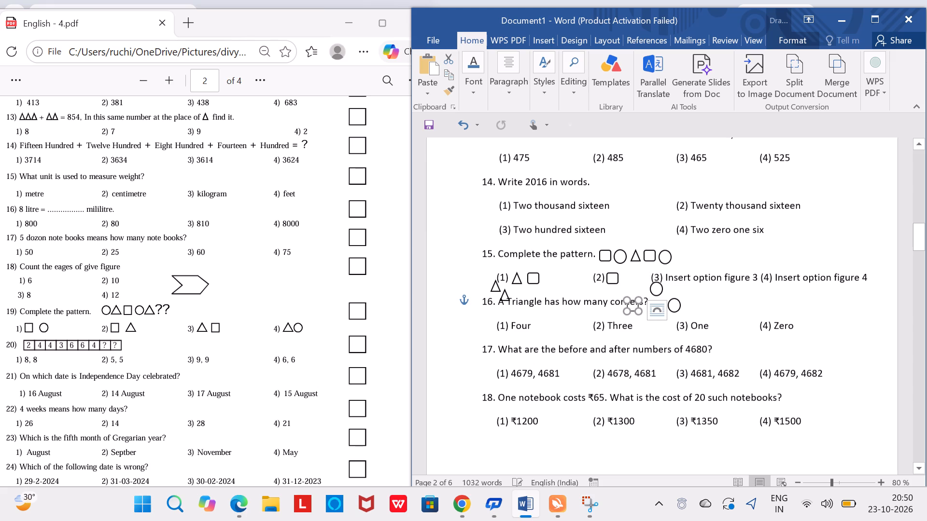
{"action": "left_click_drag", "start_coordinate": [656, 289], "coordinate": [627, 277]}
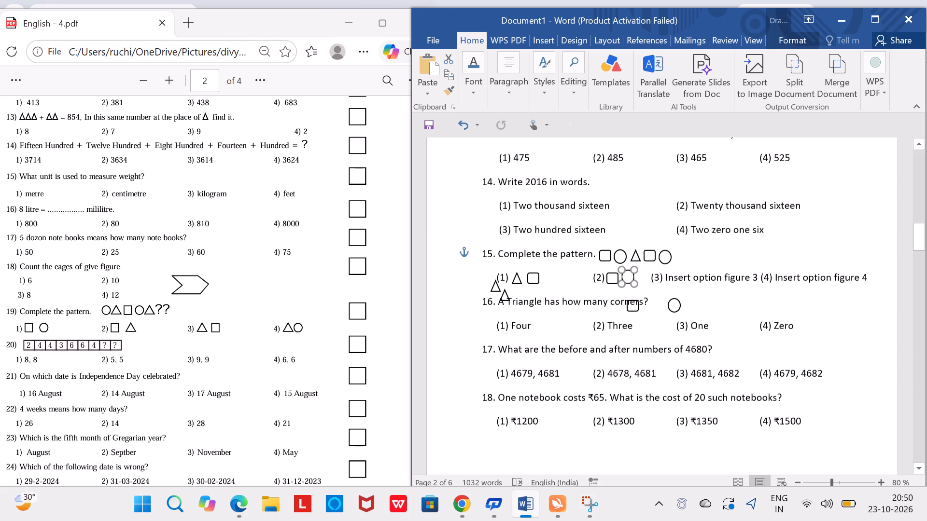
{"action": "left_click_drag", "start_coordinate": [627, 277], "coordinate": [627, 278]}
{"action": "left_click_drag", "start_coordinate": [627, 278], "coordinate": [627, 279]}
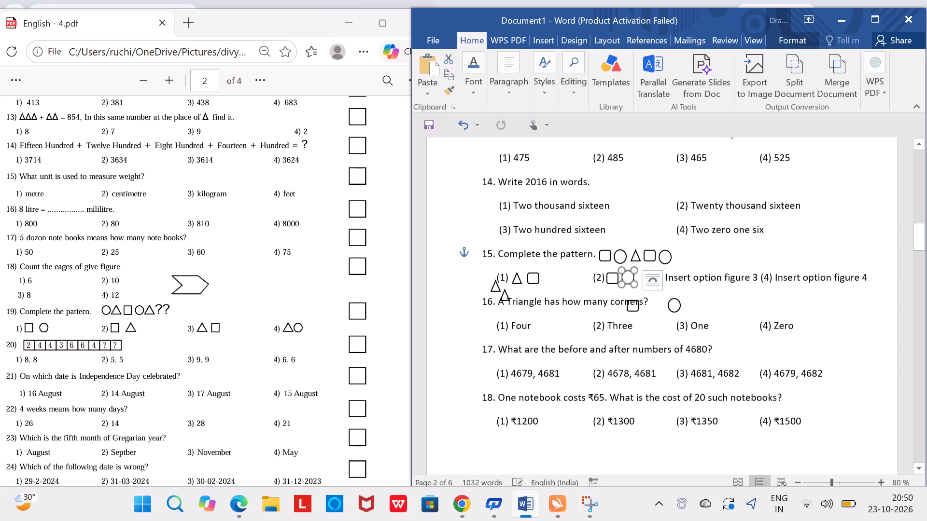
Delete the placeholder text "Insert option figure 3" from question 15's option (3), keeping the number.
{"action": "left_click", "coordinate": [757, 279]}
{"action": "key", "text": "BackSpace"}
{"action": "key", "text": "BackSpace"}
{"action": "key", "text": "BackSpace"}
{"action": "key", "text": "BackSpace"}
{"action": "key", "text": "BackSpace"}
{"action": "key", "text": "BackSpace"}
{"action": "key", "text": "BackSpace"}
{"action": "key", "text": "BackSpace"}
{"action": "key", "text": "BackSpace"}
{"action": "key", "text": "BackSpace"}
{"action": "key", "text": "BackSpace"}
{"action": "key", "text": "BackSpace"}
{"action": "key", "text": "BackSpace"}
{"action": "key", "text": "BackSpace"}
{"action": "key", "text": "BackSpace"}
{"action": "key", "text": "BackSpace"}
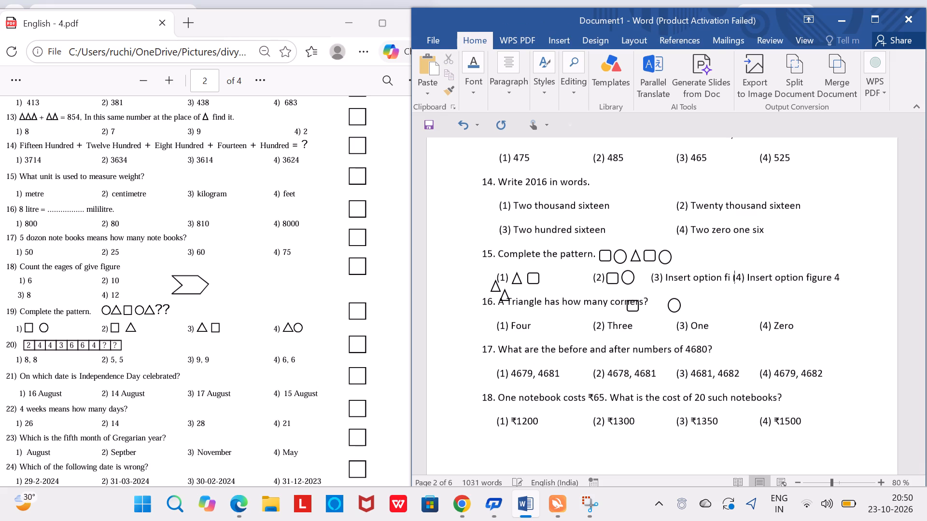
{"action": "key", "text": "BackSpace"}
{"action": "key", "text": "BackSpace"}
{"action": "key", "text": "BackSpace"}
{"action": "key", "text": "BackSpace"}
{"action": "key", "text": "BackSpace"}
{"action": "key", "text": "BackSpace"}
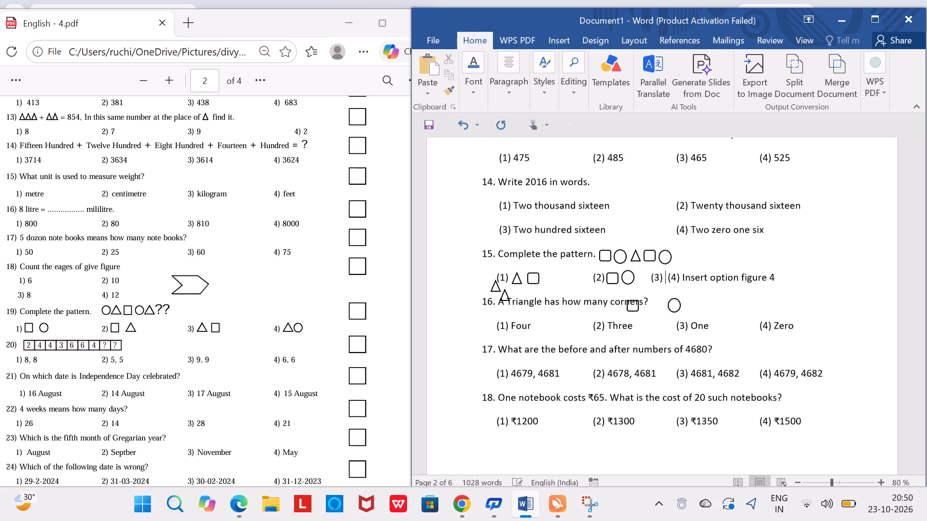
Align question 15's option (3) with the (3) column below and add four blank spaces after the number.
{"action": "key", "text": "Left"}
{"action": "key", "text": "Left"}
{"action": "key", "text": "Left"}
{"action": "key", "text": "Left"}
{"action": "key", "text": "Tab"}
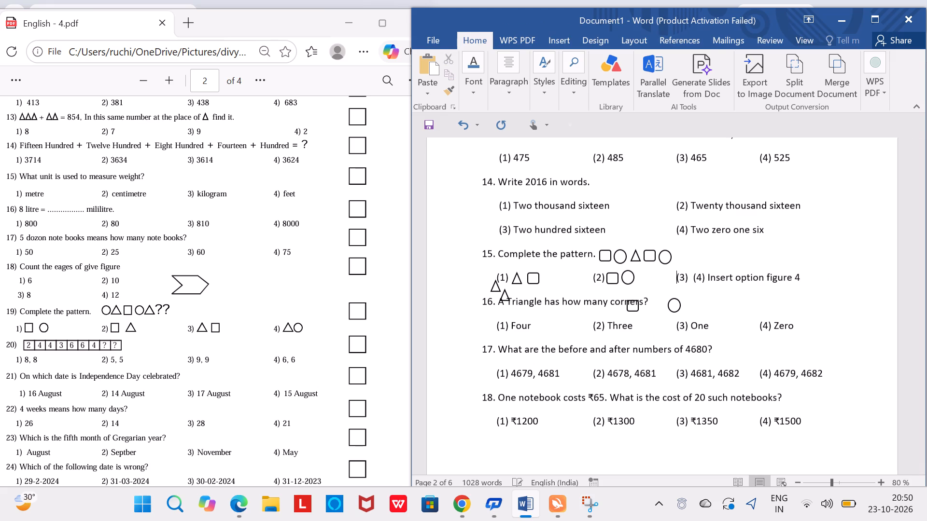
{"action": "key", "text": "Right"}
{"action": "key", "text": "Right"}
{"action": "key", "text": "Right"}
{"action": "key", "text": "space"}
{"action": "key", "text": "space"}
{"action": "key", "text": "space"}
{"action": "key", "text": "space"}
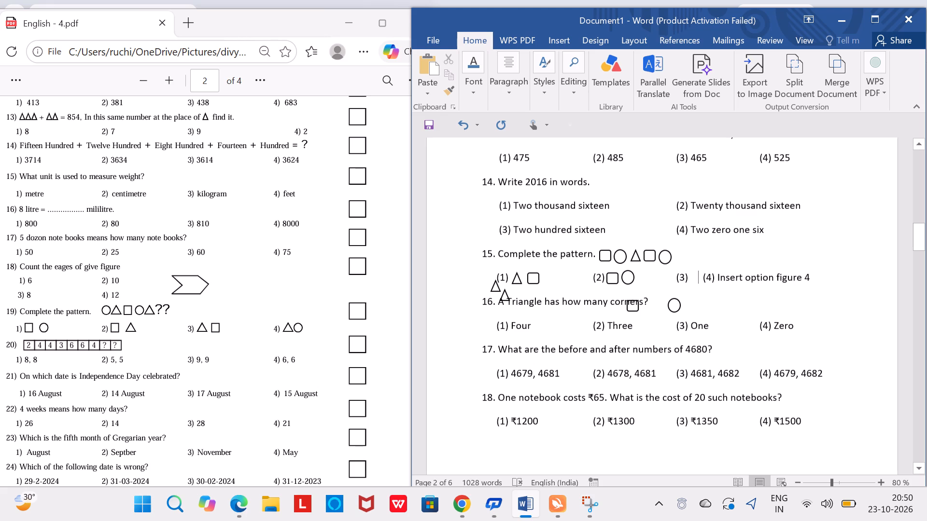
Place a triangle copy and a circle copy side by side after (3), widening the gap before (4) with blank spaces.
{"action": "left_click_drag", "start_coordinate": [504, 294], "coordinate": [690, 278]}
{"action": "left_click_drag", "start_coordinate": [690, 278], "coordinate": [693, 278]}
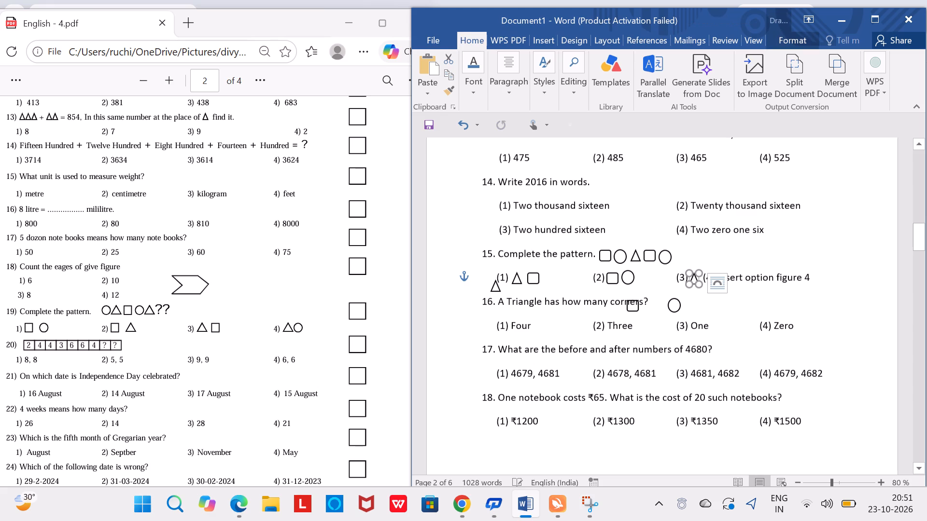
{"action": "left_click", "coordinate": [718, 336]}
{"action": "left_click", "coordinate": [702, 281]}
{"action": "key", "text": "space"}
{"action": "key", "text": "space"}
{"action": "key", "text": "space"}
{"action": "key", "text": "space"}
{"action": "key", "text": "space"}
{"action": "key", "text": "space"}
{"action": "key", "text": "space"}
{"action": "key", "text": "space"}
{"action": "key", "text": "space"}
{"action": "key", "text": "space"}
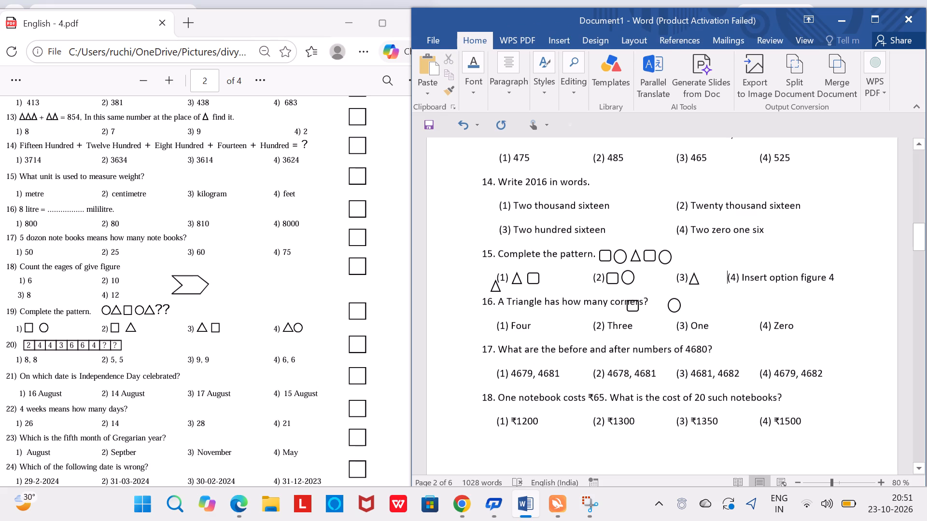
{"action": "left_click_drag", "start_coordinate": [674, 305], "coordinate": [709, 278]}
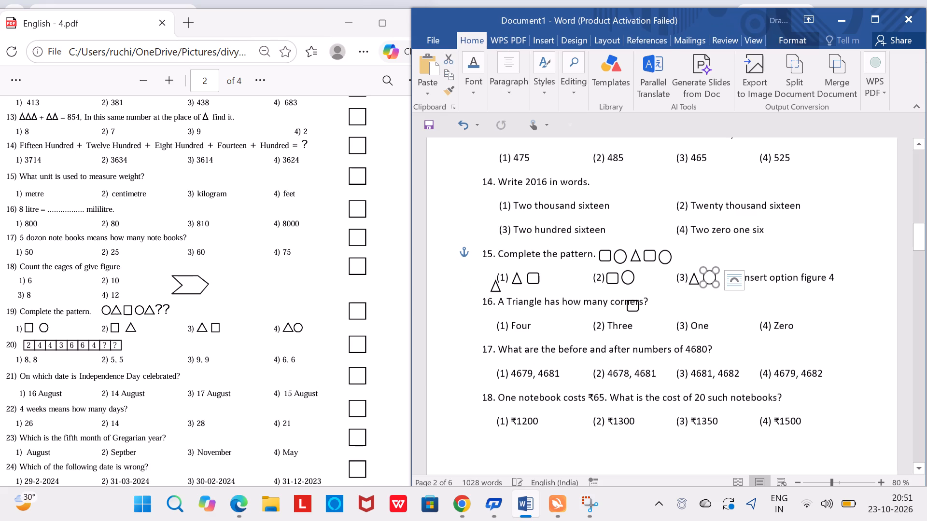
Delete the placeholder text "Insert option figure 4" from question 15's option (4), keeping the number.
{"action": "left_click", "coordinate": [831, 278]}
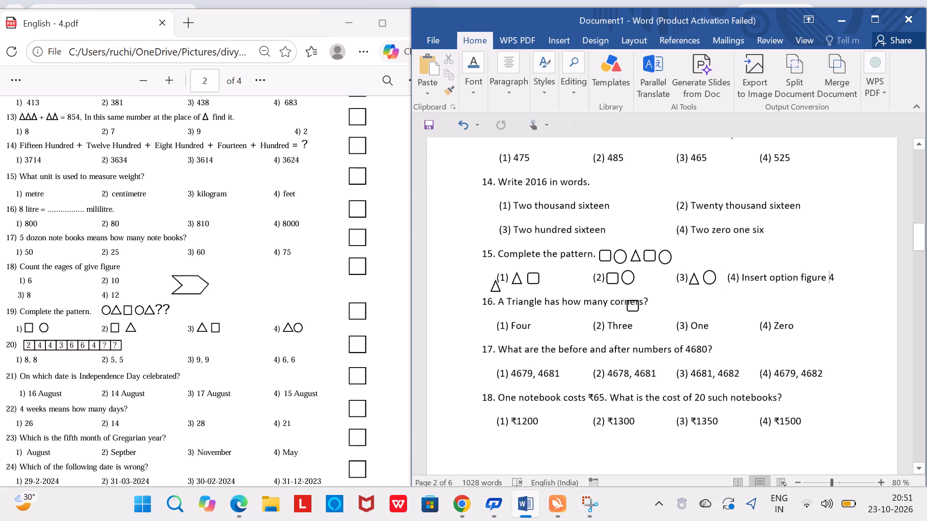
{"action": "key", "text": "Right"}
{"action": "key", "text": "BackSpace"}
{"action": "key", "text": "BackSpace"}
{"action": "key", "text": "BackSpace"}
{"action": "key", "text": "BackSpace"}
{"action": "key", "text": "BackSpace"}
{"action": "key", "text": "BackSpace"}
{"action": "key", "text": "BackSpace"}
{"action": "key", "text": "BackSpace"}
{"action": "key", "text": "BackSpace"}
{"action": "key", "text": "BackSpace"}
{"action": "key", "text": "BackSpace"}
{"action": "key", "text": "BackSpace"}
{"action": "key", "text": "BackSpace"}
{"action": "key", "text": "BackSpace"}
{"action": "key", "text": "BackSpace"}
{"action": "key", "text": "BackSpace"}
{"action": "key", "text": "BackSpace"}
{"action": "key", "text": "BackSpace"}
{"action": "key", "text": "BackSpace"}
{"action": "key", "text": "BackSpace"}
{"action": "key", "text": "BackSpace"}
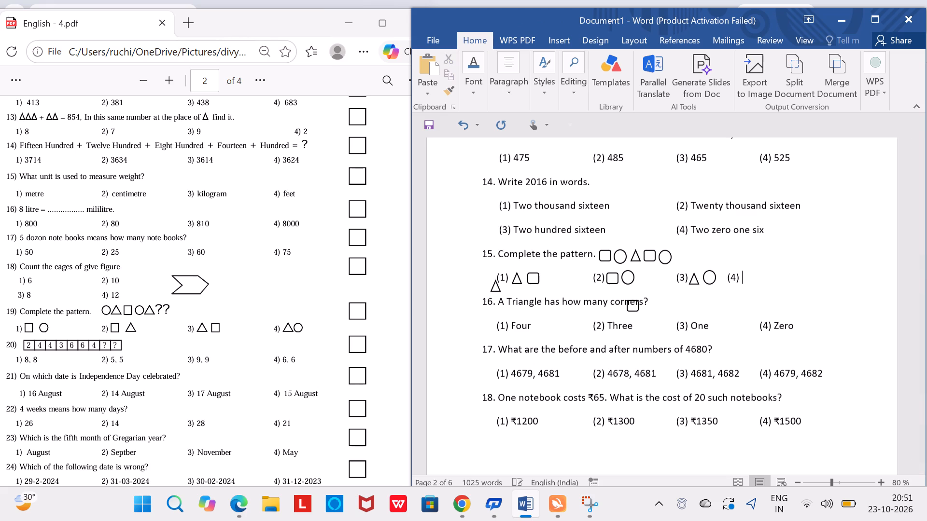
Align question 15's option (4) with the (4) column of the questions below.
{"action": "key", "text": "Left"}
{"action": "key", "text": "Left"}
{"action": "key", "text": "Left"}
{"action": "key", "text": "Left"}
{"action": "key", "text": "Tab"}
{"action": "key", "text": "Tab"}
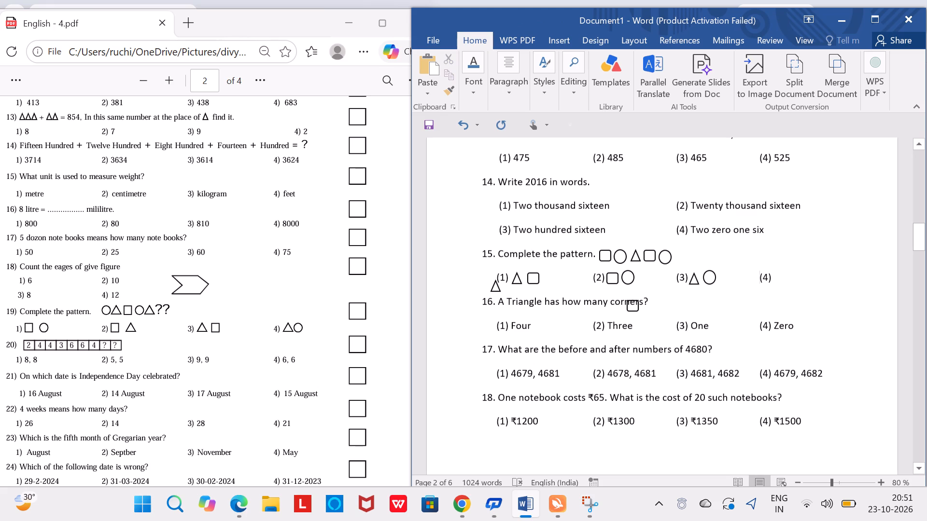
Place the remaining square copy and triangle copy side by side after (4) in question 15's options.
{"action": "left_click_drag", "start_coordinate": [632, 304], "coordinate": [787, 274]}
{"action": "left_click_drag", "start_coordinate": [787, 274], "coordinate": [779, 273]}
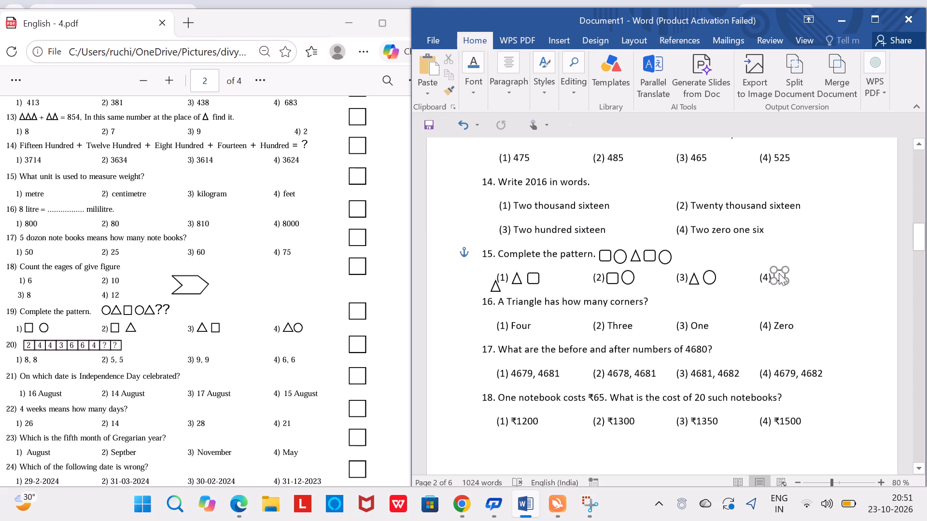
{"action": "left_click_drag", "start_coordinate": [496, 289], "coordinate": [561, 280]}
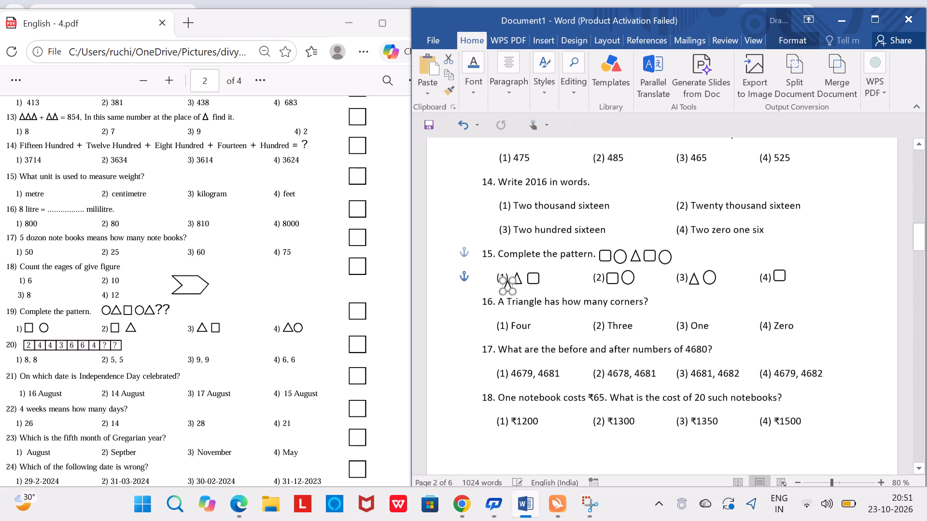
{"action": "left_click_drag", "start_coordinate": [561, 280], "coordinate": [796, 276]}
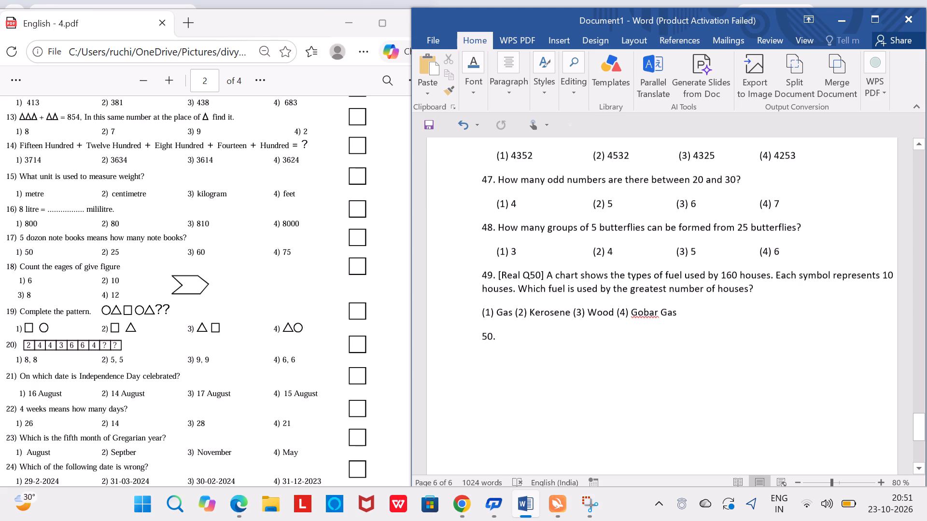
Delete "49. [Real Q50]" before the fuel chart sentence, keeping the sentence as its own paragraph indented by two spaces.
{"action": "left_click", "coordinate": [544, 274]}
{"action": "key", "text": "Right"}
{"action": "key", "text": "BackSpace"}
{"action": "key", "text": "BackSpace"}
{"action": "key", "text": "BackSpace"}
{"action": "key", "text": "BackSpace"}
{"action": "key", "text": "BackSpace"}
{"action": "key", "text": "BackSpace"}
{"action": "key", "text": "BackSpace"}
{"action": "key", "text": "BackSpace"}
{"action": "key", "text": "BackSpace"}
{"action": "key", "text": "BackSpace"}
{"action": "key", "text": "BackSpace"}
{"action": "key", "text": "BackSpace"}
{"action": "key", "text": "BackSpace"}
{"action": "key", "text": "BackSpace"}
{"action": "key", "text": "BackSpace"}
{"action": "key", "text": "BackSpace"}
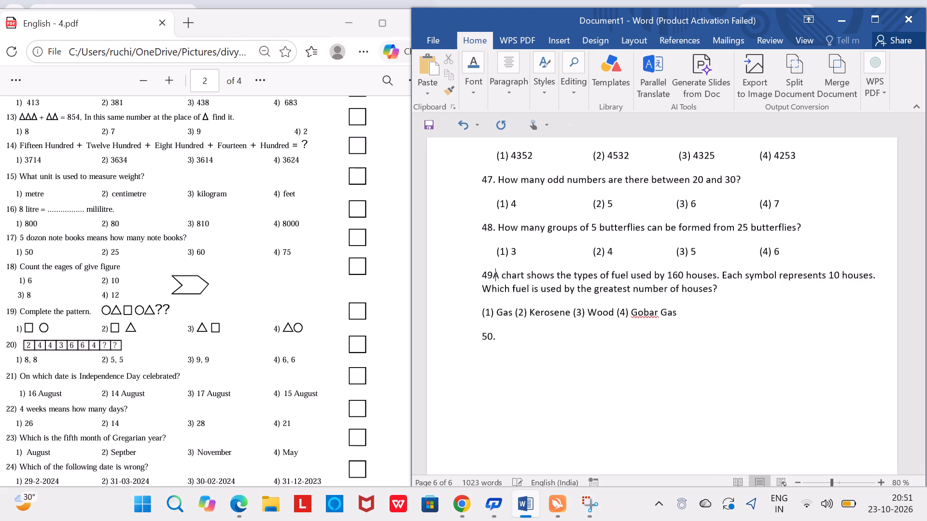
{"action": "key", "text": "Return"}
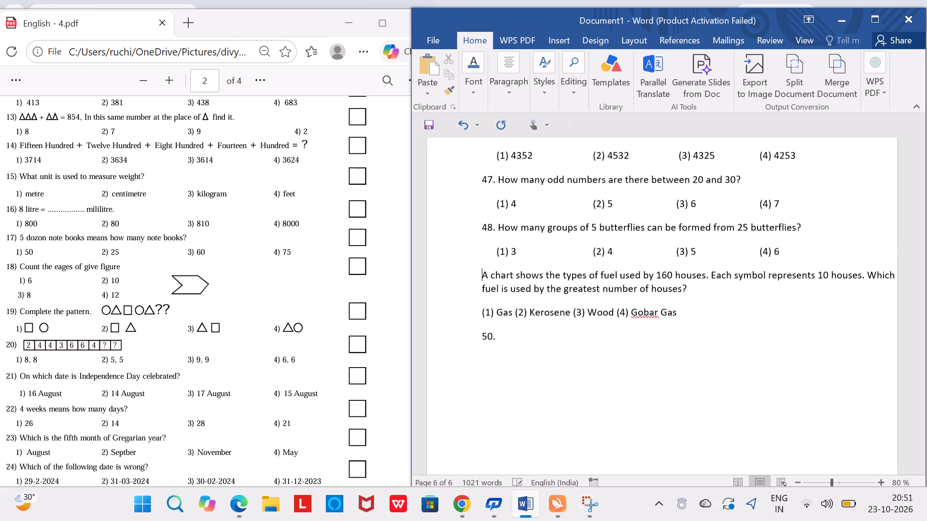
{"action": "key", "text": "space"}
{"action": "key", "text": "space"}
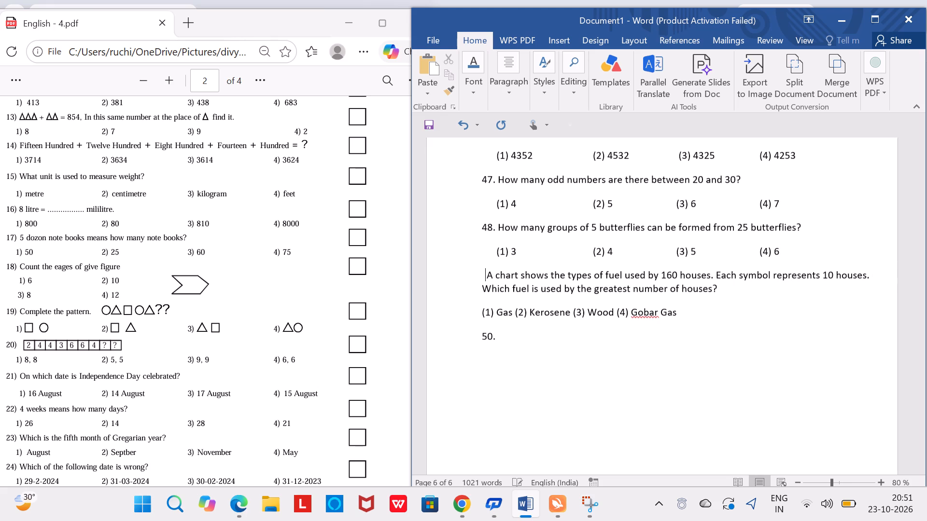
Split the fuel chart text before "Each symbol represents 10 houses" into a new paragraph indented by two spaces.
{"action": "left_click", "coordinate": [716, 274]}
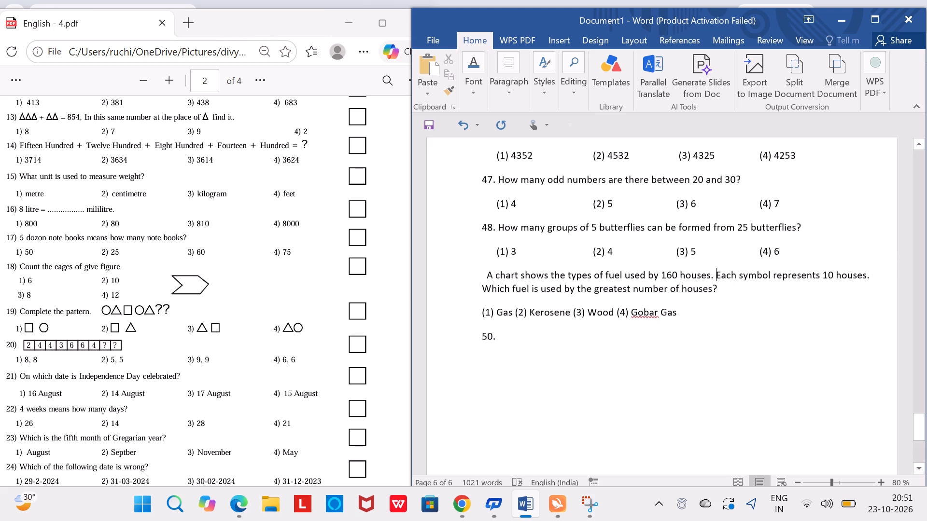
{"action": "key", "text": "Return"}
{"action": "key", "text": "space"}
{"action": "key", "text": "space"}
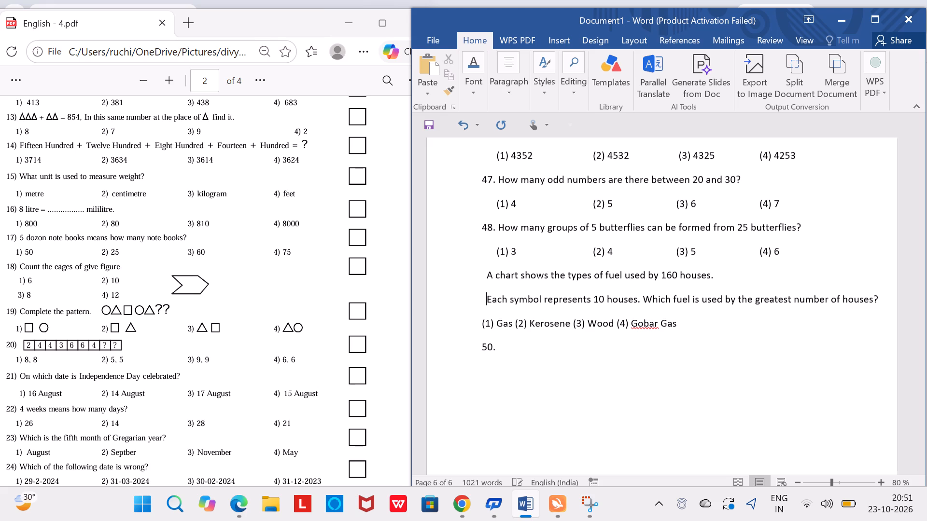
Move "Which fuel is used by the greatest number of houses?" to a new paragraph and number it "50.".
{"action": "key", "text": "space"}
{"action": "key", "text": "BackSpace"}
{"action": "key", "text": "Return"}
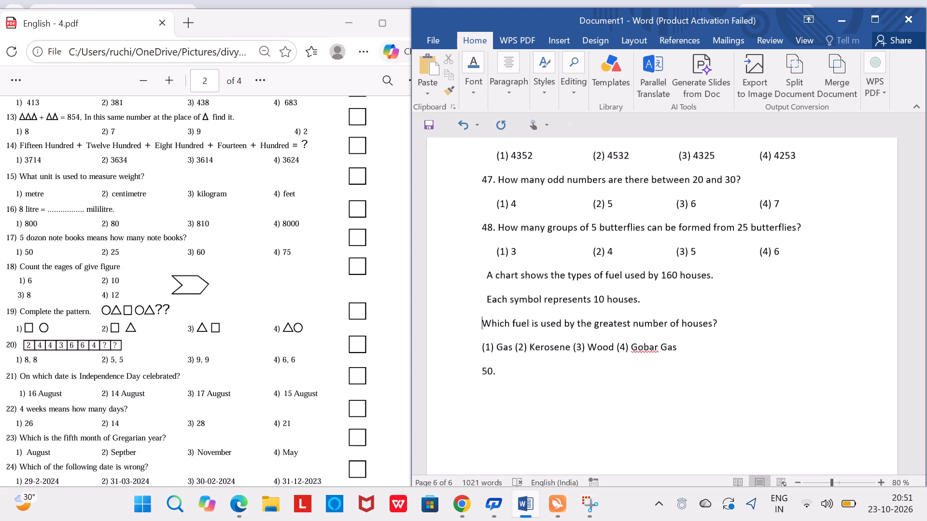
{"action": "type", "text": "50"}
{"action": "type", "text": "."}
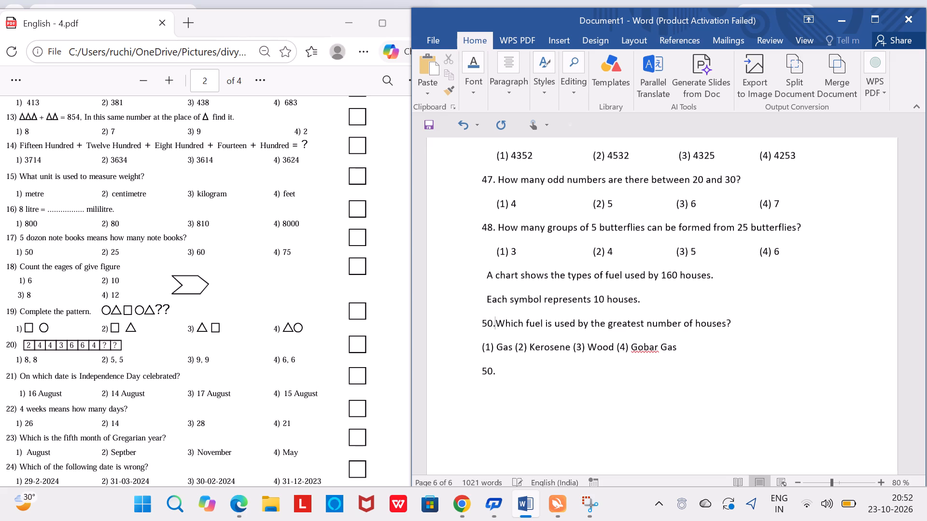
{"action": "key", "text": "space"}
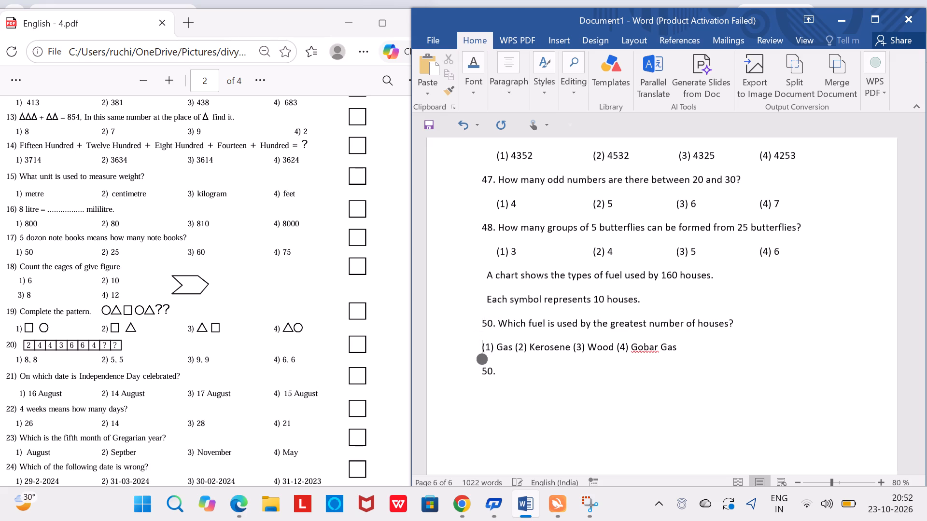
Indent the Gas, Kerosene, Wood, Gobar Gas options line to match the option lines of the questions above.
{"action": "key", "text": "space"}
{"action": "key", "text": "space"}
{"action": "key", "text": "space"}
{"action": "key", "text": "space"}
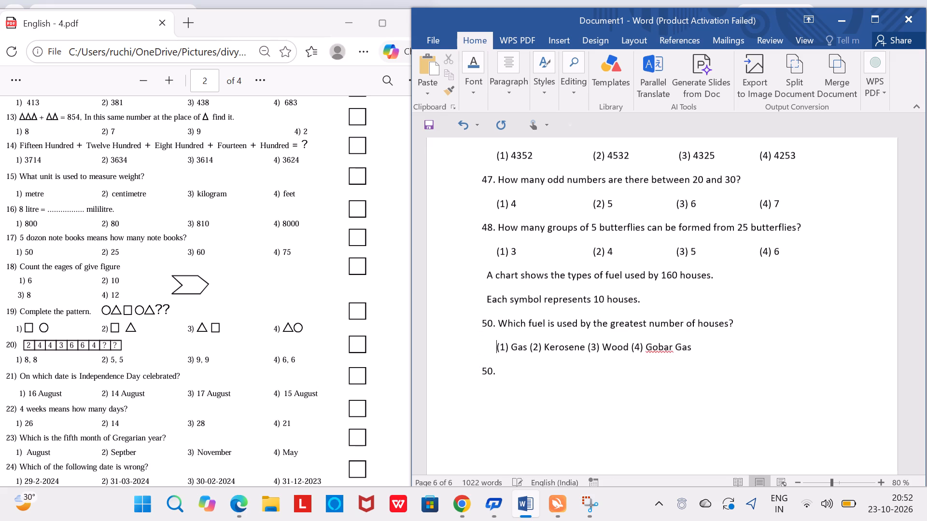
Delete the leftover empty "50." paragraph below the fuel options line.
{"action": "key", "text": "BackSpace"}
{"action": "key", "text": "BackSpace"}
{"action": "key", "text": "BackSpace"}
{"action": "key", "text": "BackSpace"}
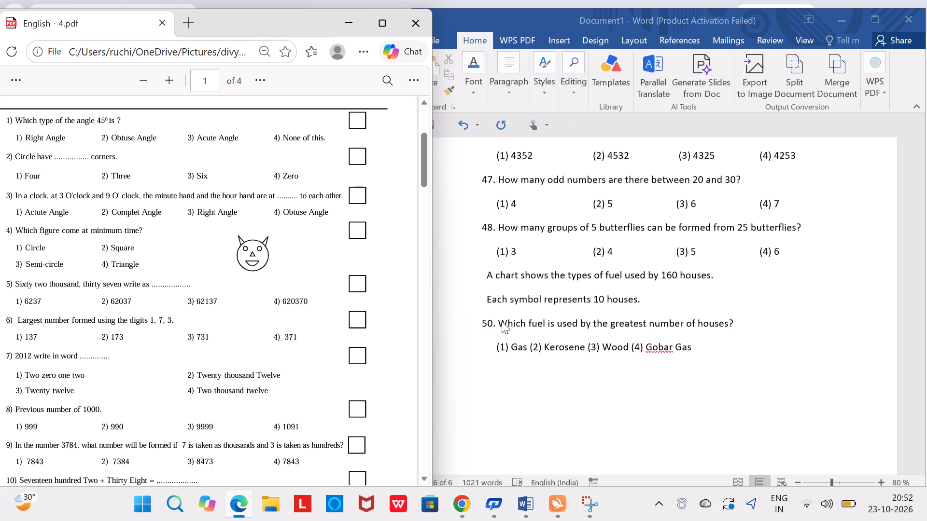
Renumber the "Which fuel is used" question as 49, keeping it on its own line below "Each symbol represents 10 houses.".
{"action": "left_click", "coordinate": [475, 326]}
{"action": "left_click", "coordinate": [485, 324]}
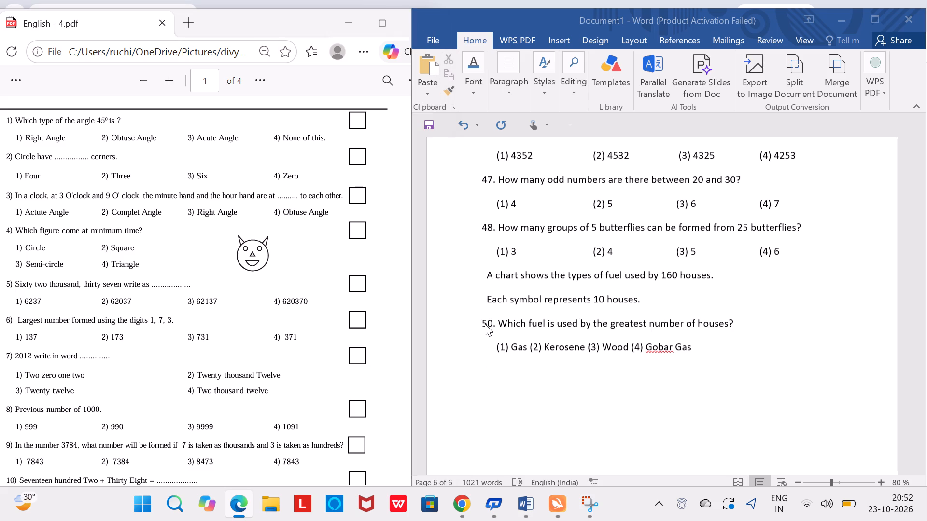
{"action": "left_click", "coordinate": [490, 323]}
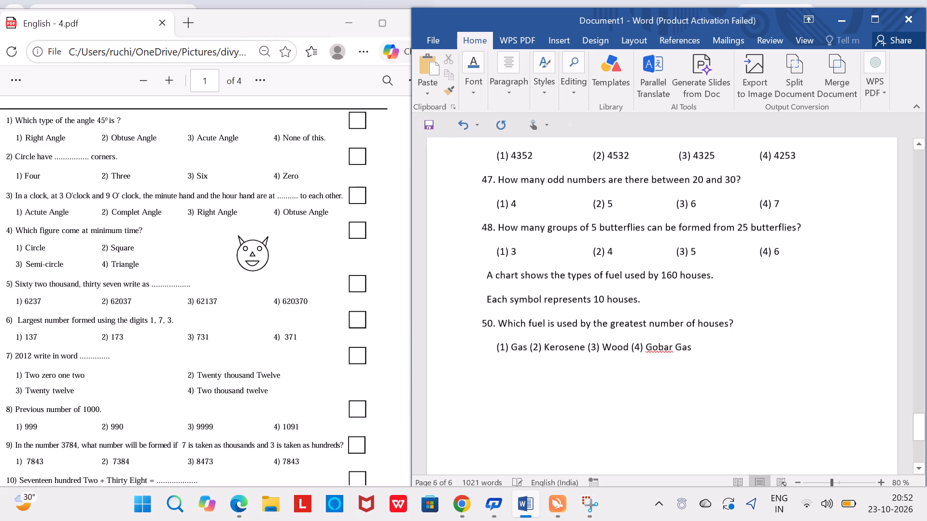
{"action": "key", "text": "BackSpace"}
{"action": "key", "text": "BackSpace"}
{"action": "type", "text": "49"}
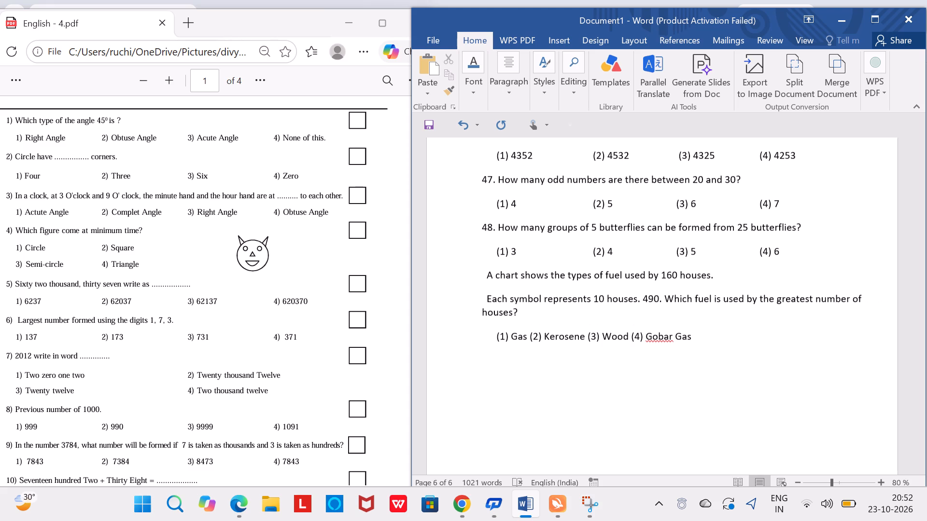
{"action": "key", "text": "Right"}
{"action": "key", "text": "BackSpace"}
{"action": "key", "text": "Left"}
{"action": "key", "text": "Left"}
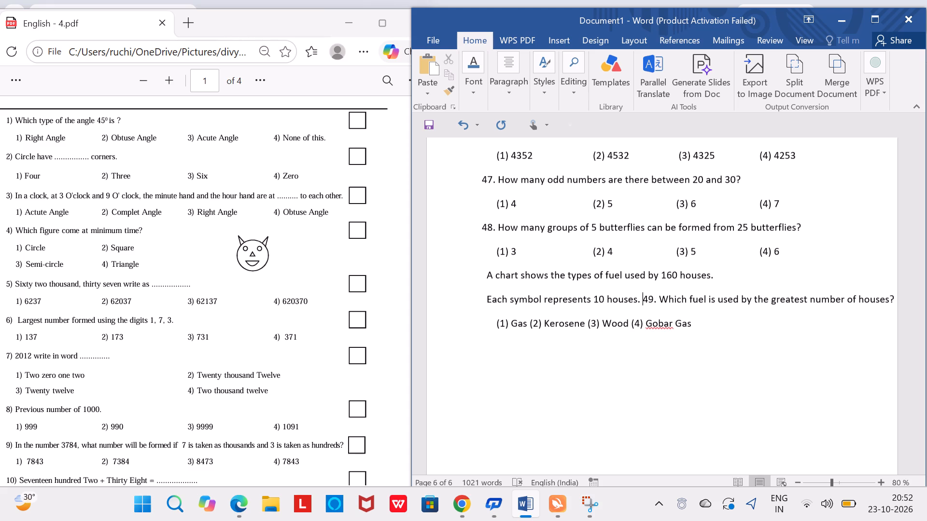
{"action": "key", "text": "Return"}
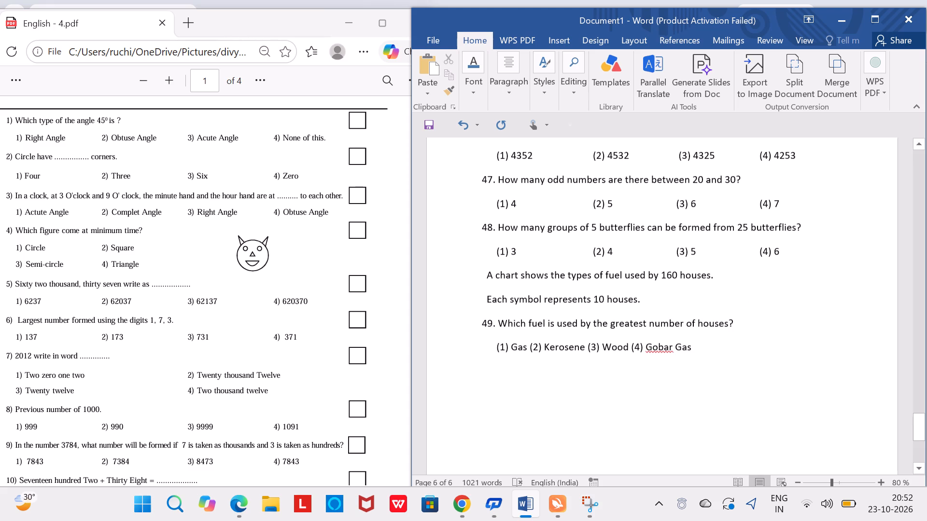
Insert three blank paragraphs between "Each symbol represents 10 houses." and question 49.
{"action": "key", "text": "Return"}
{"action": "key", "text": "Return"}
{"action": "key", "text": "Return"}
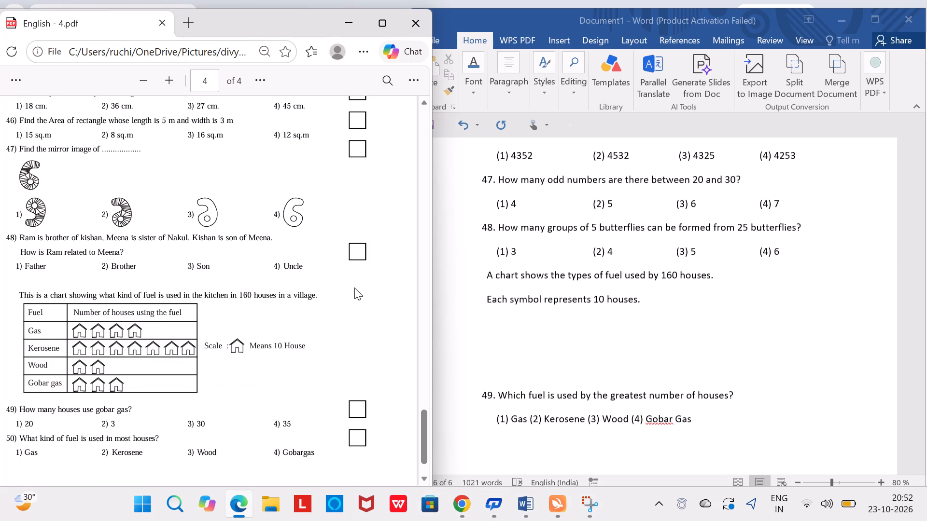
Capture the fuel and houses table from page 4 of the English - 4 PDF with Snipping Tool and copy the snip.
{"action": "left_click", "coordinate": [140, 506]}
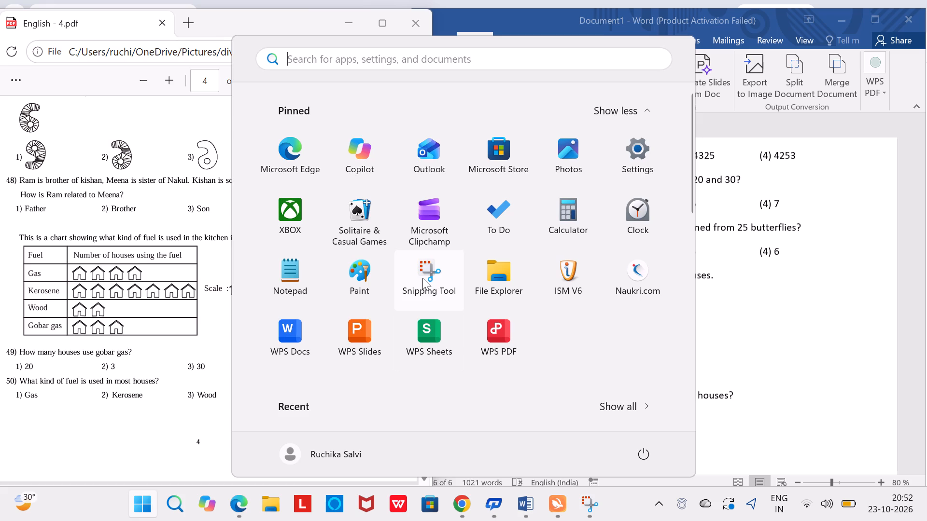
{"action": "left_click", "coordinate": [422, 278]}
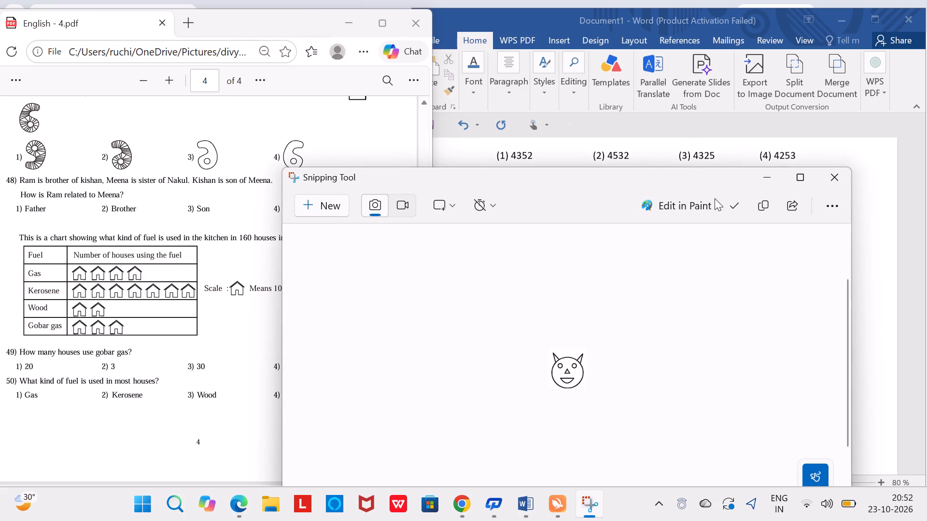
{"action": "left_click", "coordinate": [308, 205]}
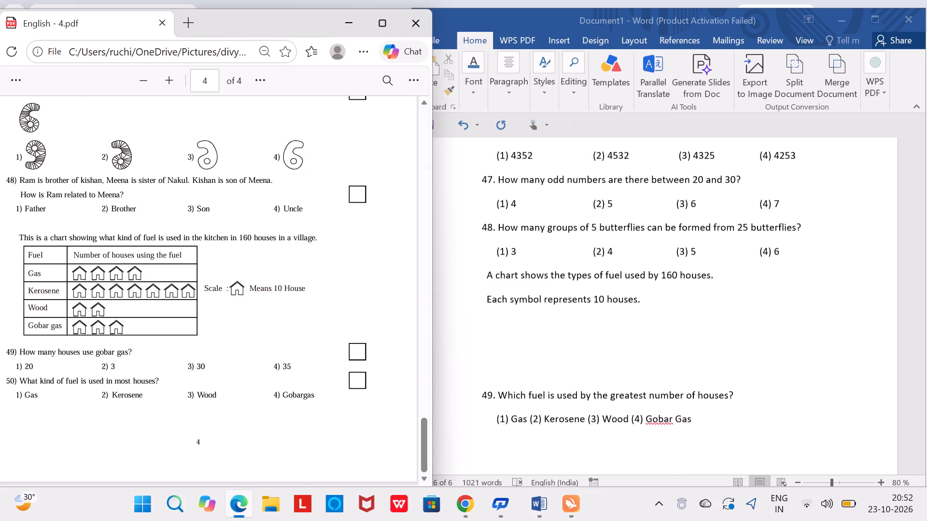
{"action": "left_click_drag", "start_coordinate": [21, 244], "coordinate": [77, 287]}
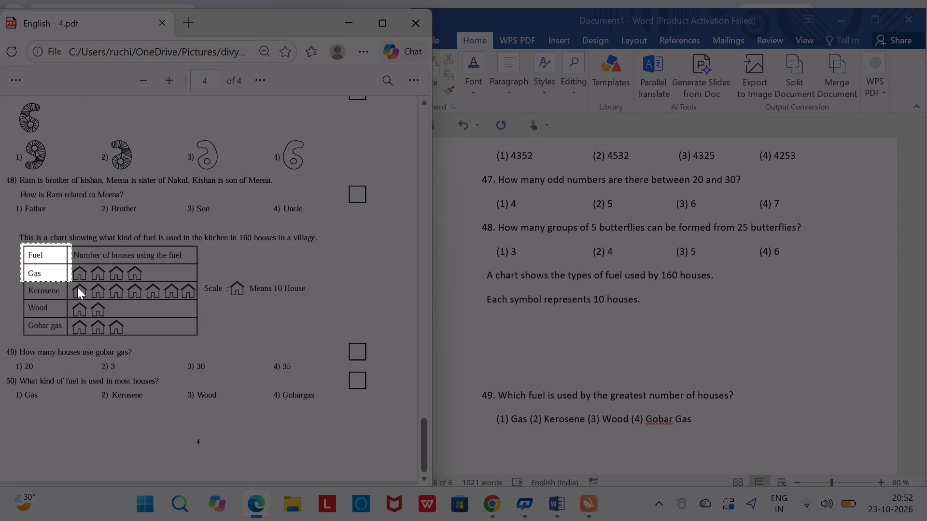
{"action": "left_click_drag", "start_coordinate": [77, 287], "coordinate": [202, 339]}
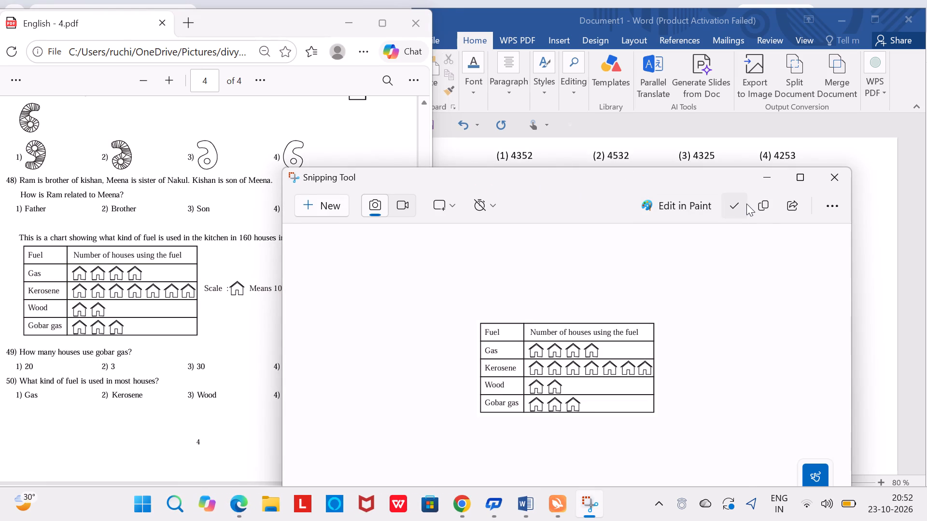
{"action": "left_click", "coordinate": [766, 205]}
{"action": "left_click", "coordinate": [767, 180]}
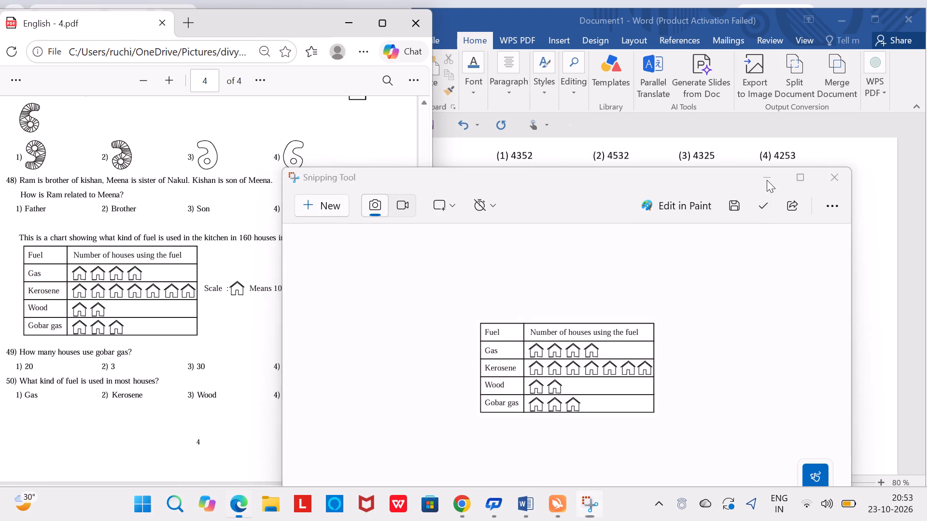
Paste the captured fuel chart into the Word document directly below "Each symbol represents 10 houses.".
{"action": "left_click", "coordinate": [576, 329]}
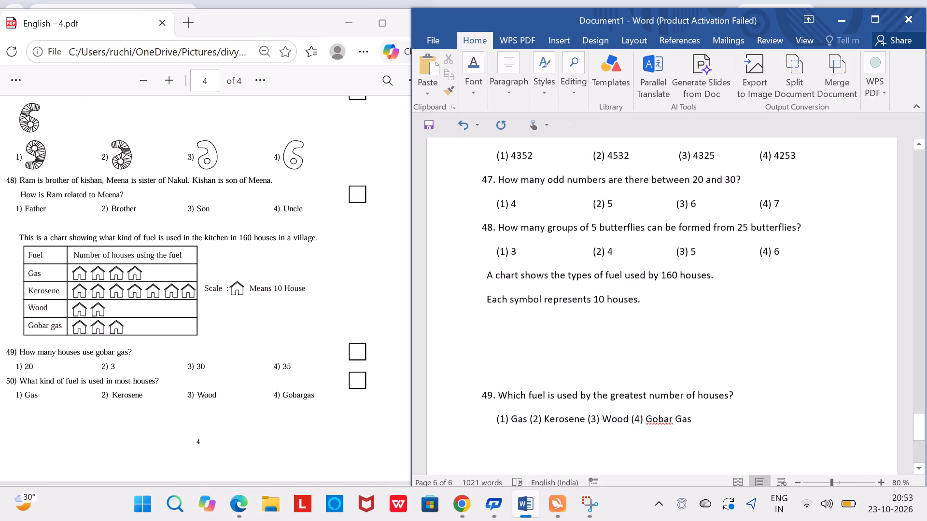
{"action": "key", "text": "Up"}
{"action": "key", "text": "Up"}
{"action": "key", "text": "Up"}
{"action": "key", "text": "Up"}
{"action": "key", "text": "Down"}
{"action": "key", "text": "ctrl+v"}
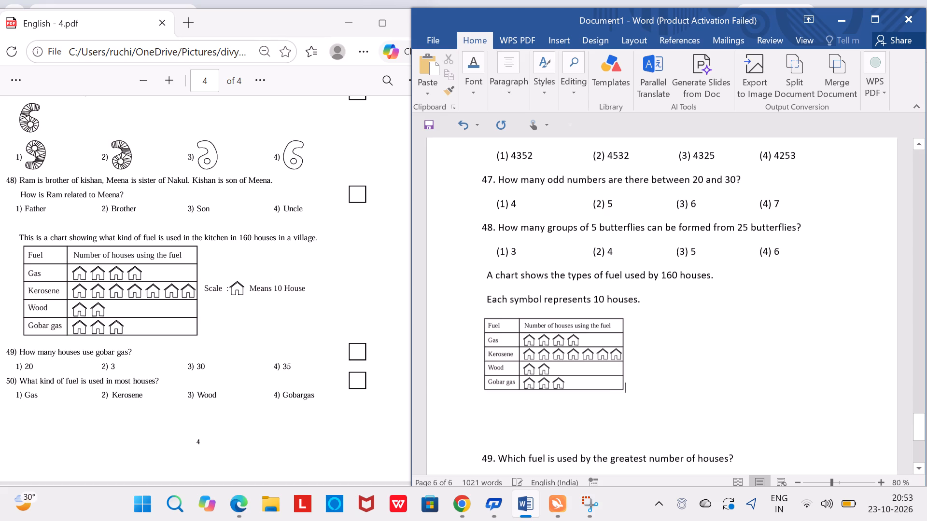
Set the fuel chart picture to Tight text wrapping and shift it slightly inward from the text margin.
{"action": "left_click", "coordinate": [522, 326]}
{"action": "left_click", "coordinate": [650, 327]}
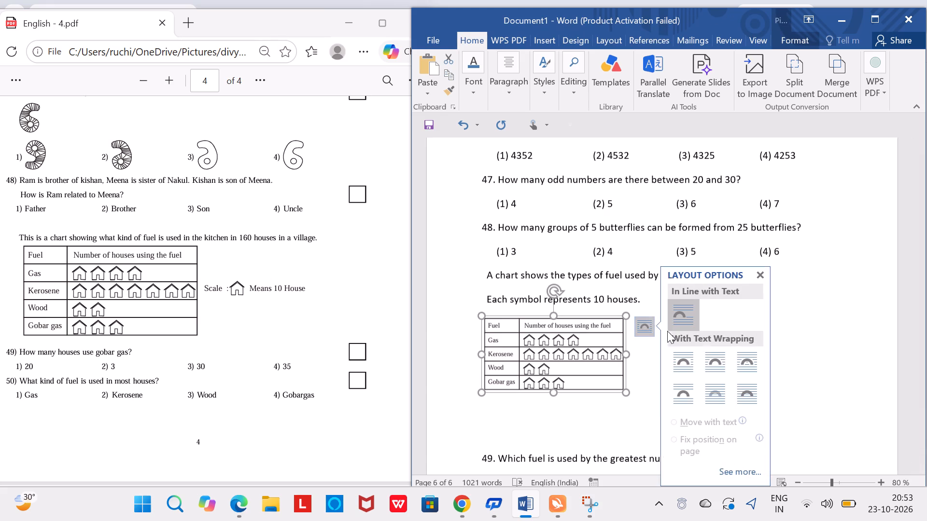
{"action": "left_click", "coordinate": [714, 366]}
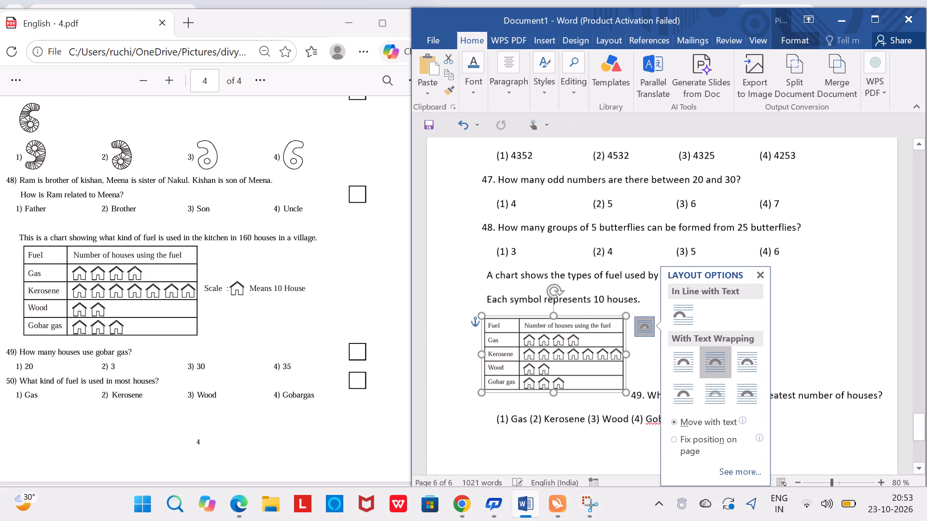
{"action": "left_click_drag", "start_coordinate": [566, 356], "coordinate": [587, 352]}
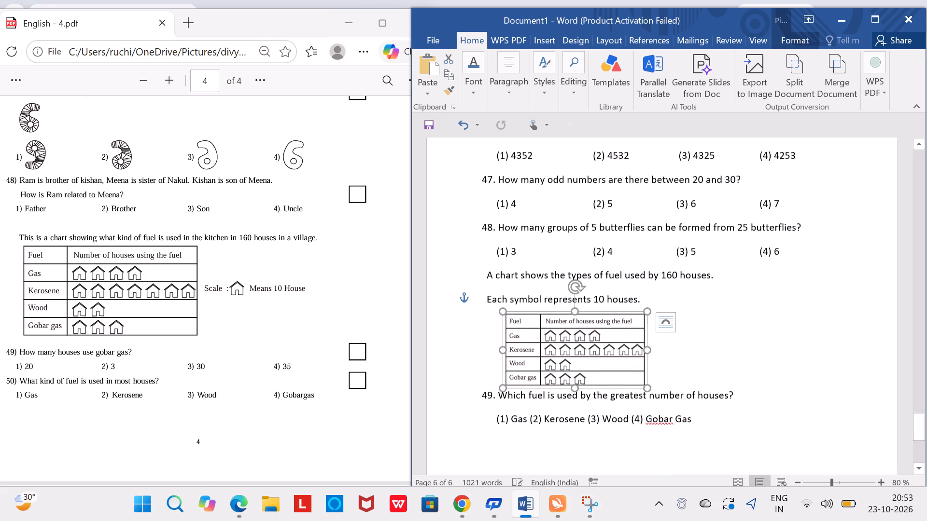
Enlarge the fuel chart picture in width and slightly in height, and push question 49 onto the line below it.
{"action": "left_click_drag", "start_coordinate": [648, 352], "coordinate": [716, 344]}
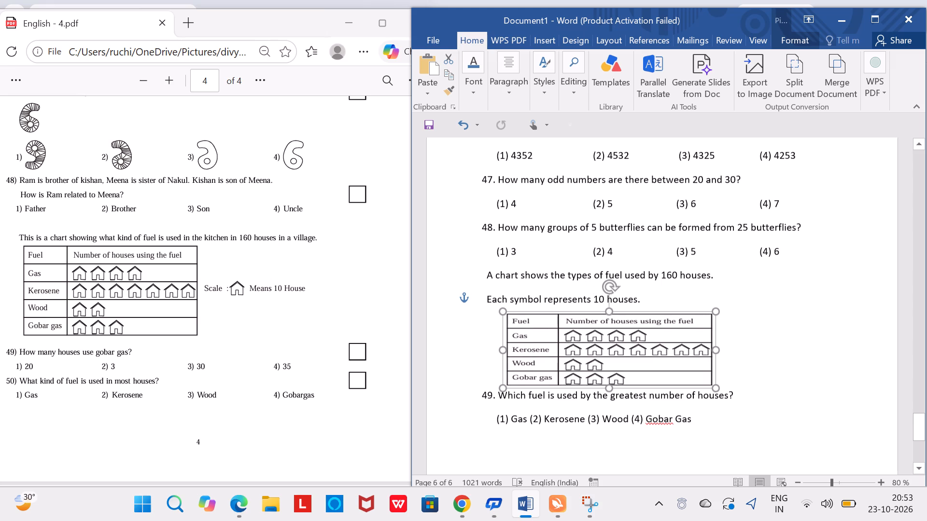
{"action": "left_click_drag", "start_coordinate": [716, 344], "coordinate": [700, 344]}
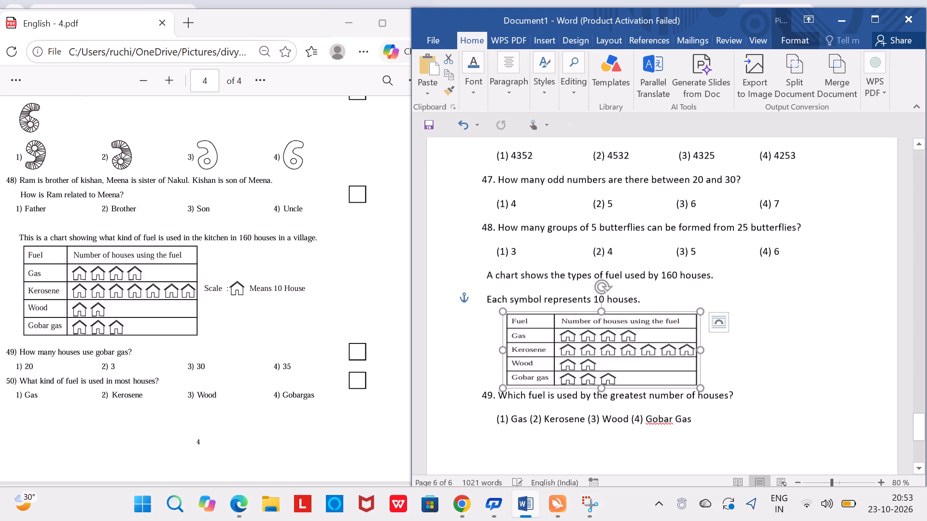
{"action": "left_click_drag", "start_coordinate": [603, 390], "coordinate": [603, 398]}
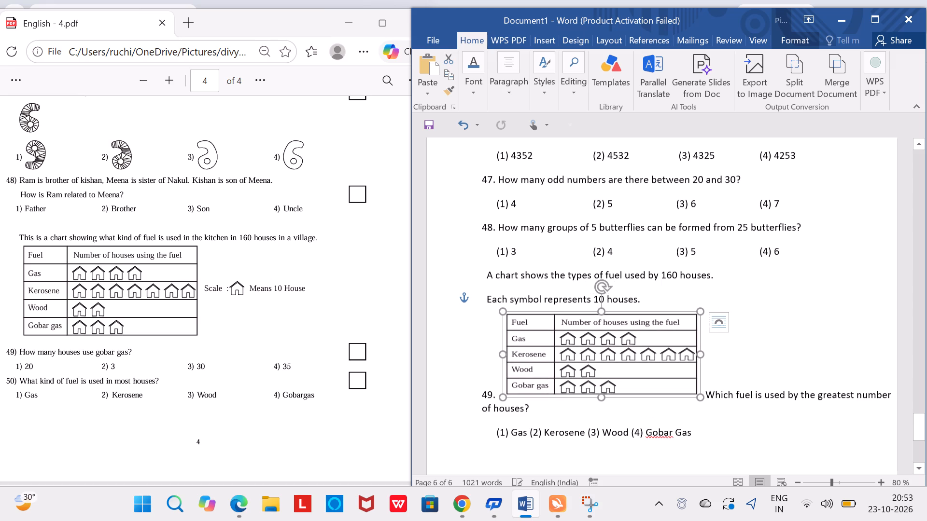
{"action": "left_click", "coordinate": [480, 396]}
{"action": "key", "text": "Return"}
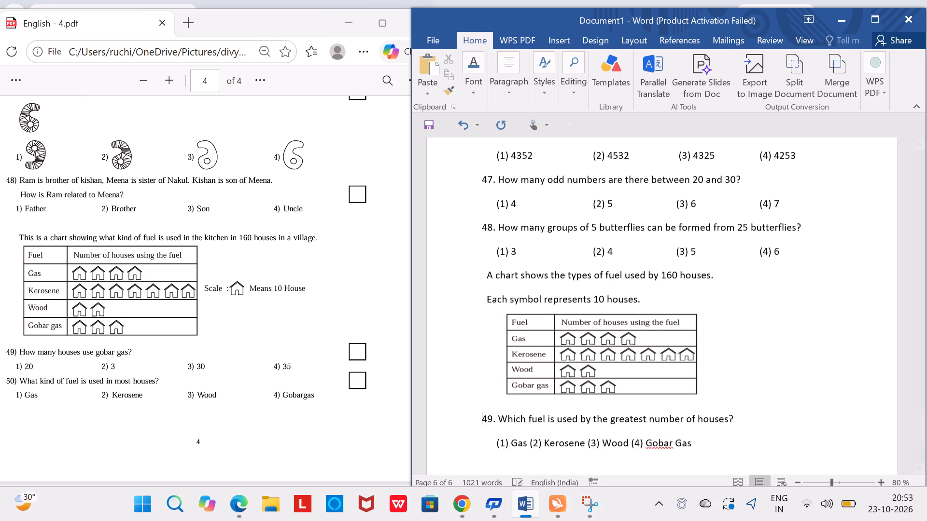
Align question 49's option "(2) Kerosene" with the (2) column of the questions above.
{"action": "key", "text": "Down"}
{"action": "key", "text": "Right"}
{"action": "key", "text": "Right"}
{"action": "key", "text": "Right"}
{"action": "key", "text": "Right"}
{"action": "key", "text": "Right"}
{"action": "key", "text": "Right"}
{"action": "key", "text": "Right"}
{"action": "key", "text": "Right"}
{"action": "key", "text": "Right"}
{"action": "key", "text": "Right"}
{"action": "key", "text": "Right"}
{"action": "key", "text": "Right"}
{"action": "key", "text": "Right"}
{"action": "key", "text": "Right"}
{"action": "key", "text": "Tab"}
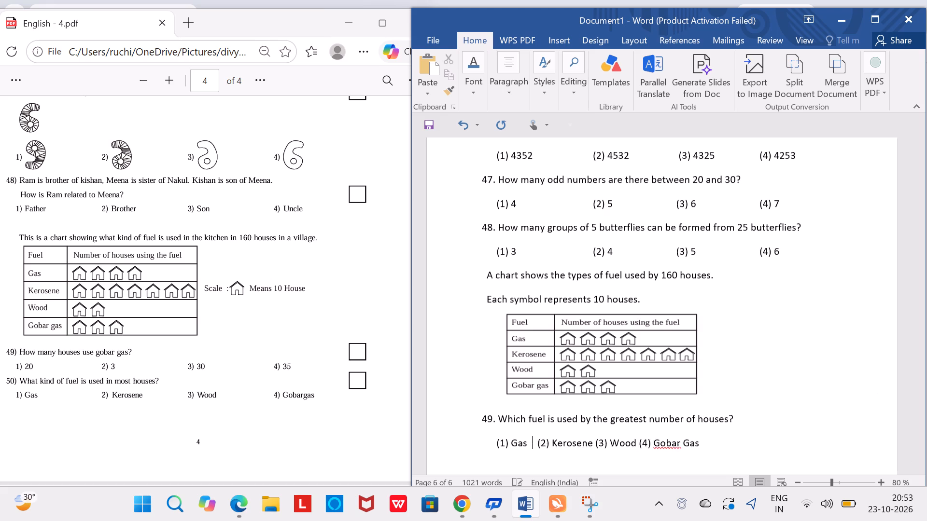
{"action": "key", "text": "Tab"}
{"action": "key", "text": "Tab"}
Align question 49's option "(3) Wood" with the (3) column of the questions above.
{"action": "key", "text": "Right"}
{"action": "key", "text": "Right"}
{"action": "key", "text": "Right"}
{"action": "key", "text": "Right"}
{"action": "key", "text": "Right"}
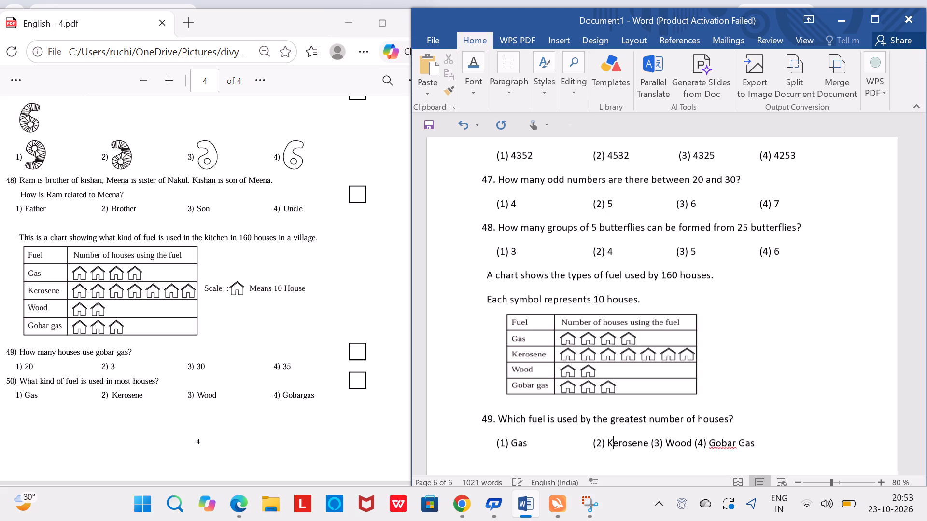
{"action": "key", "text": "Right"}
{"action": "key", "text": "Right"}
{"action": "key", "text": "Right"}
{"action": "key", "text": "Right"}
{"action": "key", "text": "Right"}
{"action": "key", "text": "Right"}
{"action": "key", "text": "Right"}
{"action": "key", "text": "Right"}
{"action": "key", "text": "Tab"}
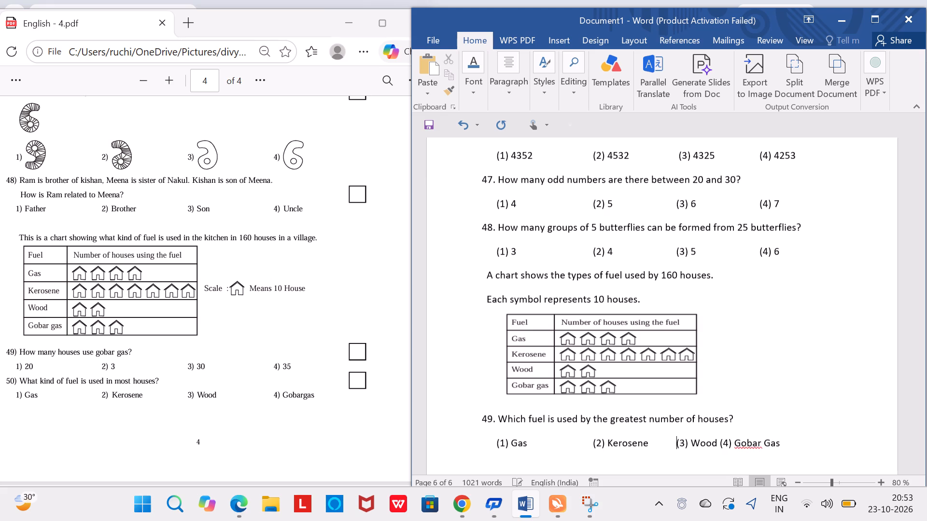
Align question 49's option "(4) Gobar Gas" with the (4) column of the questions above.
{"action": "key", "text": "Right"}
{"action": "key", "text": "Right"}
{"action": "key", "text": "Right"}
{"action": "key", "text": "Right"}
{"action": "key", "text": "Right"}
{"action": "key", "text": "Right"}
{"action": "key", "text": "Right"}
{"action": "key", "text": "Right"}
{"action": "key", "text": "Right"}
{"action": "key", "text": "Right"}
{"action": "key", "text": "Right"}
{"action": "key", "text": "Left"}
{"action": "key", "text": "Left"}
{"action": "key", "text": "Tab"}
{"action": "key", "text": "Tab"}
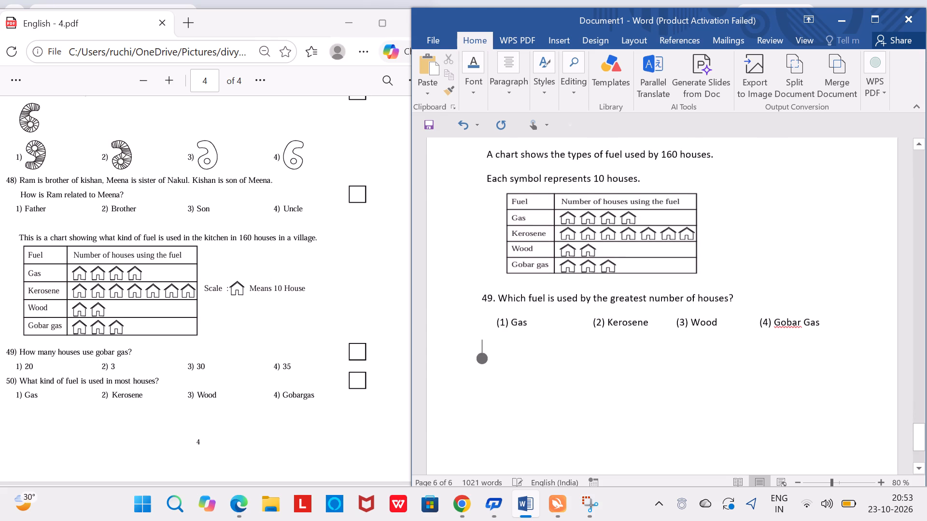
Add number "50." and copy the question "How many houses use gobar gas?" with its options from the English - 4 PDF after it.
{"action": "type", "text": "50."}
{"action": "key", "text": "space"}
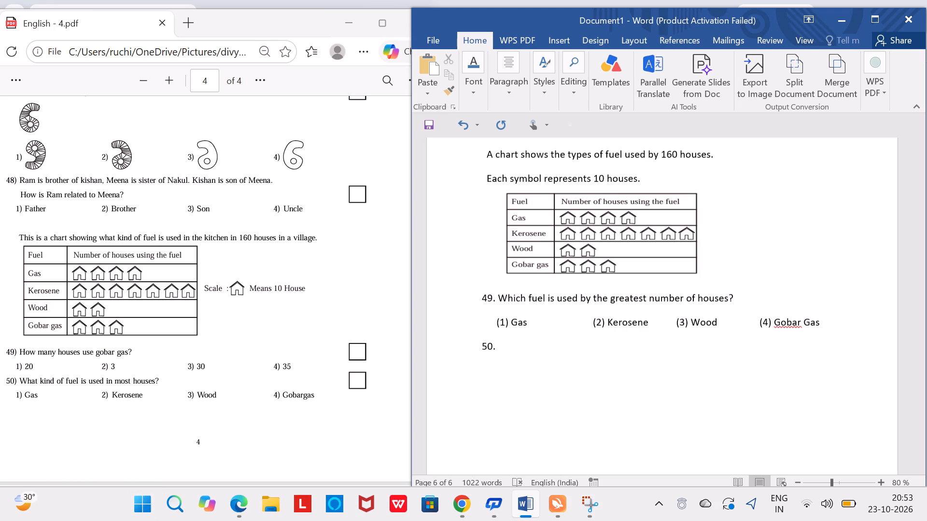
{"action": "left_click_drag", "start_coordinate": [19, 350], "coordinate": [297, 368]}
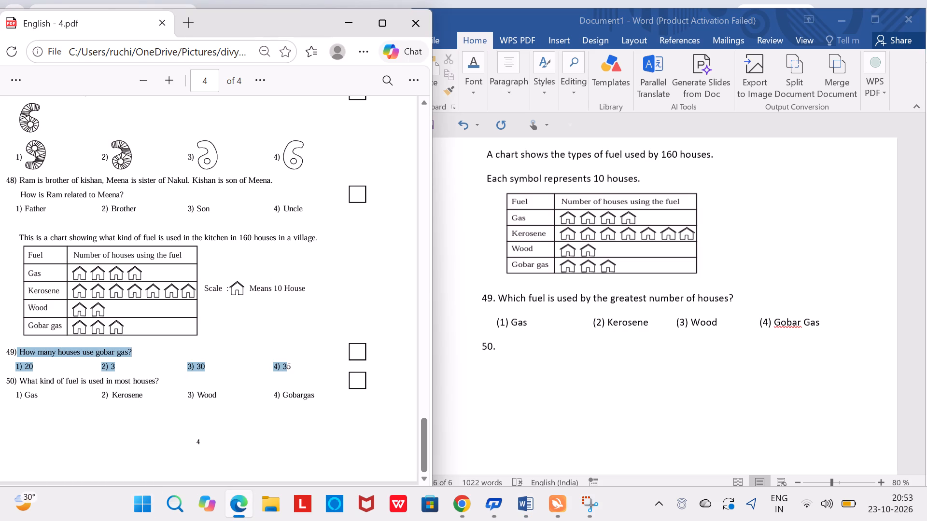
{"action": "left_click_drag", "start_coordinate": [297, 368], "coordinate": [296, 370]}
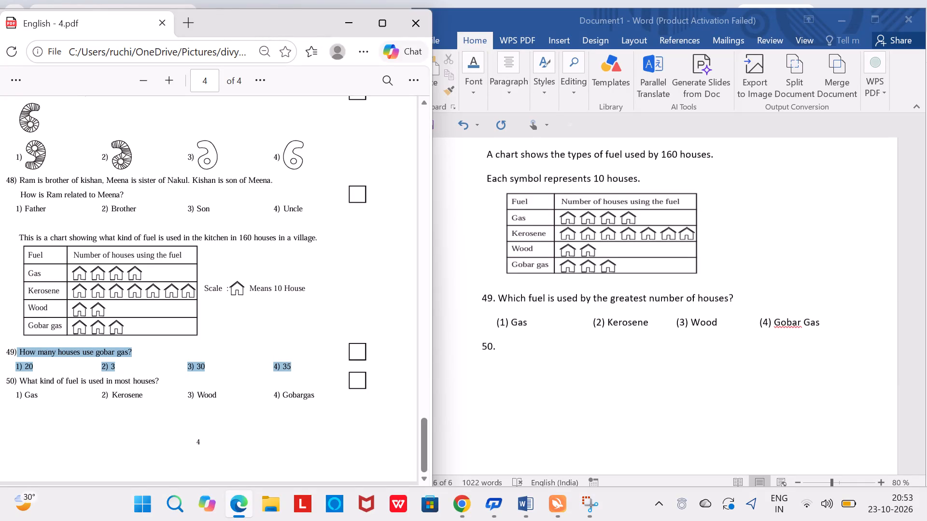
{"action": "left_click_drag", "start_coordinate": [296, 370], "coordinate": [314, 368]}
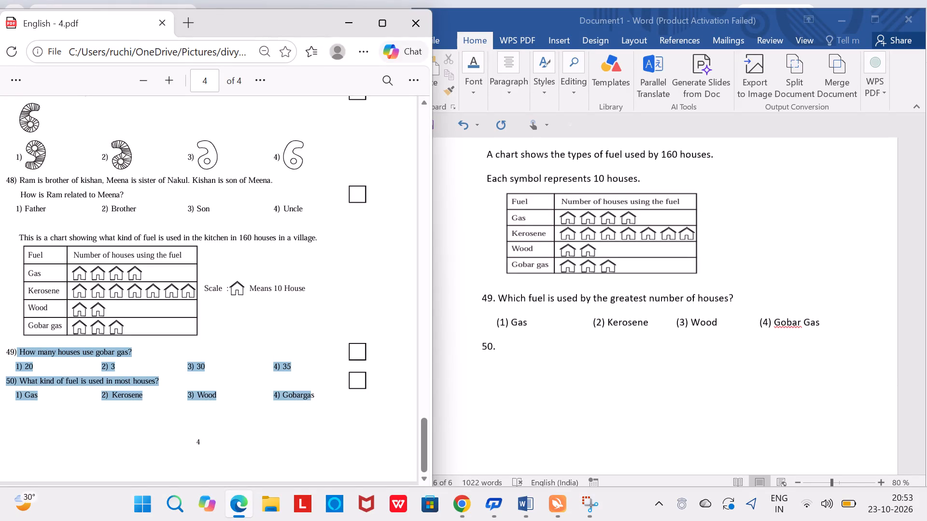
{"action": "left_click_drag", "start_coordinate": [314, 368], "coordinate": [314, 361]}
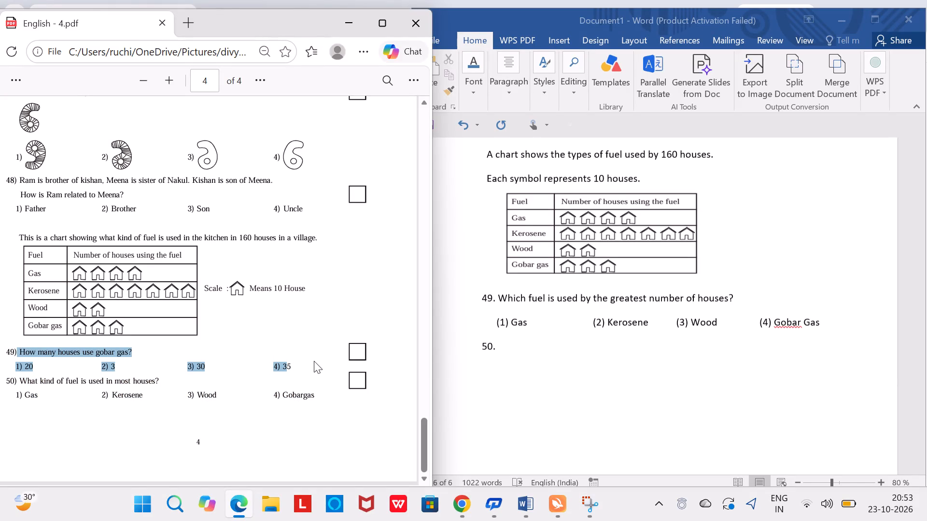
{"action": "key", "text": "ctrl+c"}
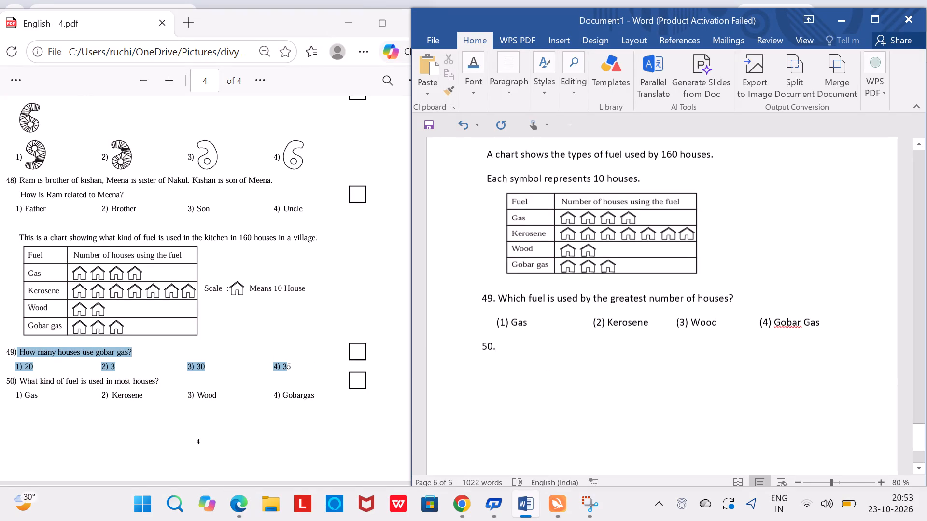
{"action": "key", "text": "ctrl+v"}
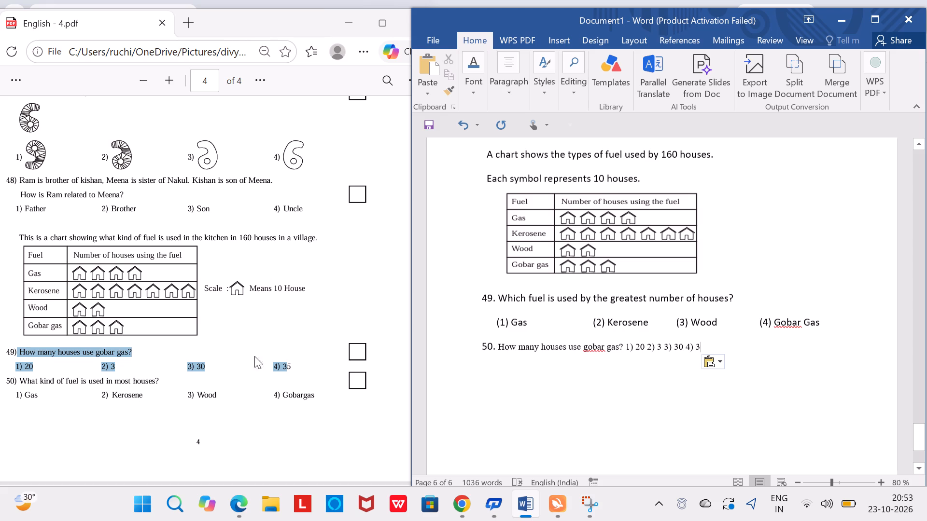
Move question 50's options onto their own line below the question, indented to match question 49's options.
{"action": "left_click", "coordinate": [626, 344]}
{"action": "key", "text": "Return"}
{"action": "key", "text": "space"}
{"action": "key", "text": "space"}
{"action": "key", "text": "space"}
{"action": "key", "text": "space"}
{"action": "key", "text": "space"}
{"action": "key", "text": "space"}
{"action": "key", "text": "space"}
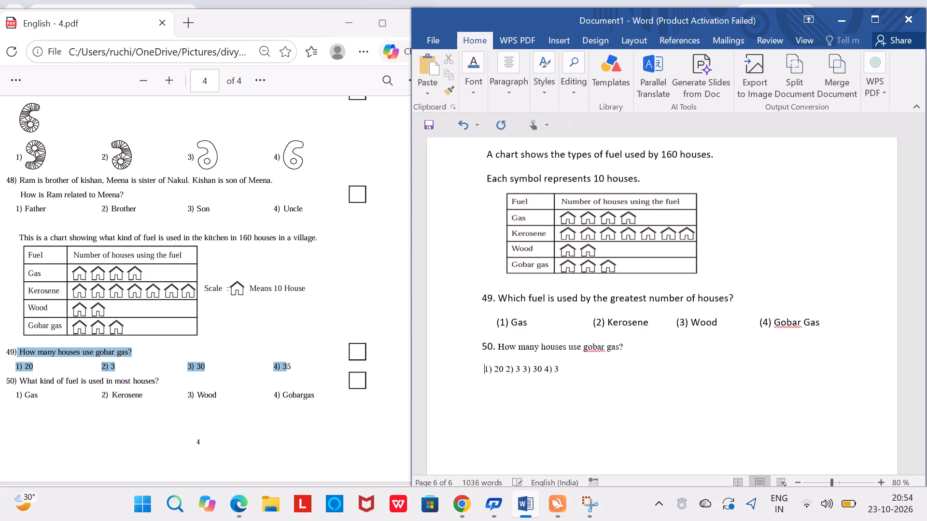
{"action": "key", "text": "space"}
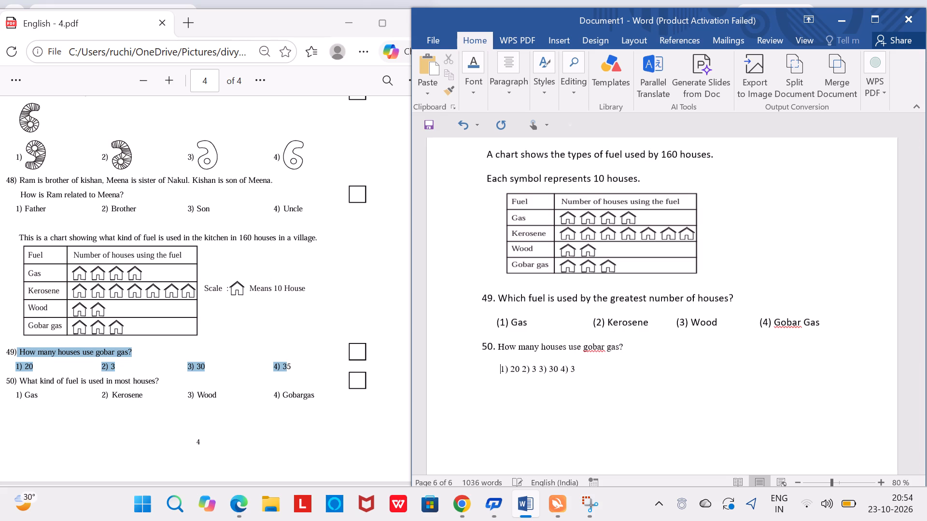
Align question 50's option "2) 3" with the (2) column of question 49.
{"action": "key", "text": "Right"}
{"action": "key", "text": "Right"}
{"action": "key", "text": "Right"}
{"action": "key", "text": "Right"}
{"action": "key", "text": "Right"}
{"action": "key", "text": "Tab"}
{"action": "key", "text": "Tab"}
{"action": "key", "text": "Tab"}
Align question 50's option "3) 30" with the (3) column of question 49.
{"action": "key", "text": "Right"}
{"action": "key", "text": "Right"}
{"action": "key", "text": "Right"}
{"action": "key", "text": "Right"}
{"action": "key", "text": "Right"}
{"action": "key", "text": "Right"}
{"action": "key", "text": "Tab"}
{"action": "key", "text": "Tab"}
{"action": "key", "text": "Tab"}
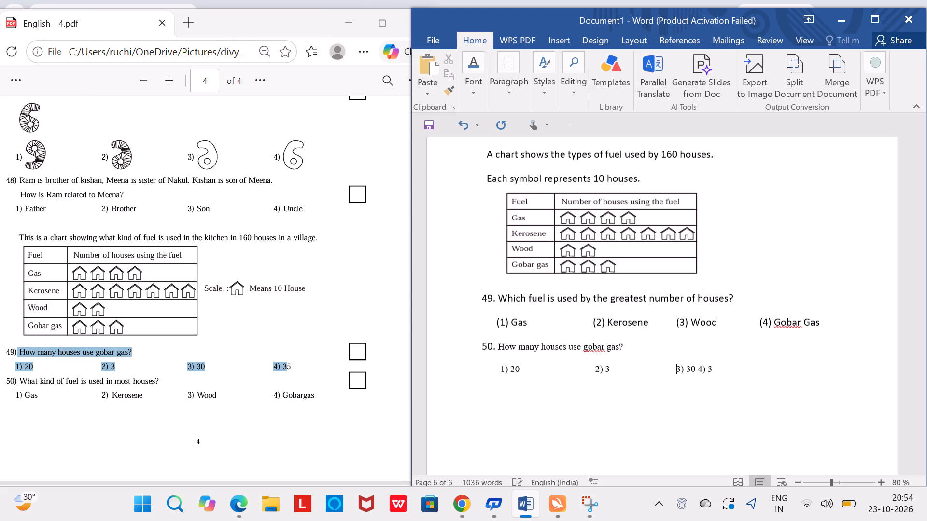
{"action": "key", "text": "Tab"}
{"action": "key", "text": "BackSpace"}
Align question 50's option 4) with the (4) column of question 49.
{"action": "key", "text": "Right"}
{"action": "key", "text": "Right"}
{"action": "key", "text": "Right"}
{"action": "key", "text": "Right"}
{"action": "key", "text": "Right"}
{"action": "key", "text": "Right"}
{"action": "key", "text": "Tab"}
{"action": "key", "text": "Tab"}
{"action": "key", "text": "Tab"}
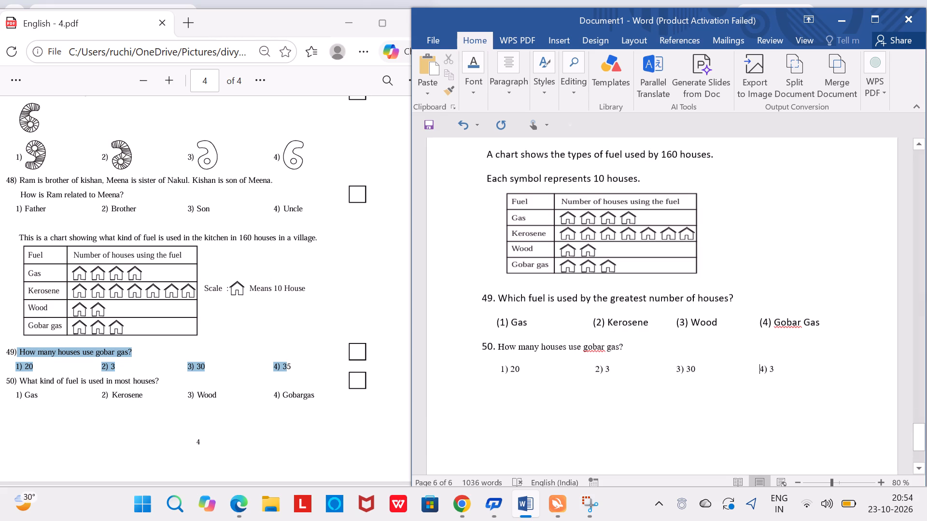
Set the text of question 50 and its options to Calibri (Body), size 14.
{"action": "left_click_drag", "start_coordinate": [496, 344], "coordinate": [802, 375]}
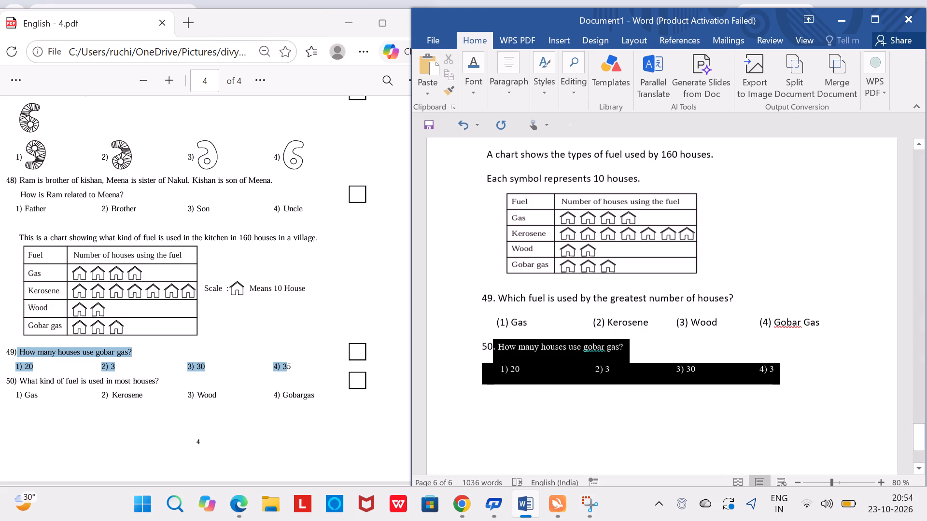
{"action": "left_click_drag", "start_coordinate": [802, 375], "coordinate": [800, 374]}
{"action": "left_click", "coordinate": [485, 90]}
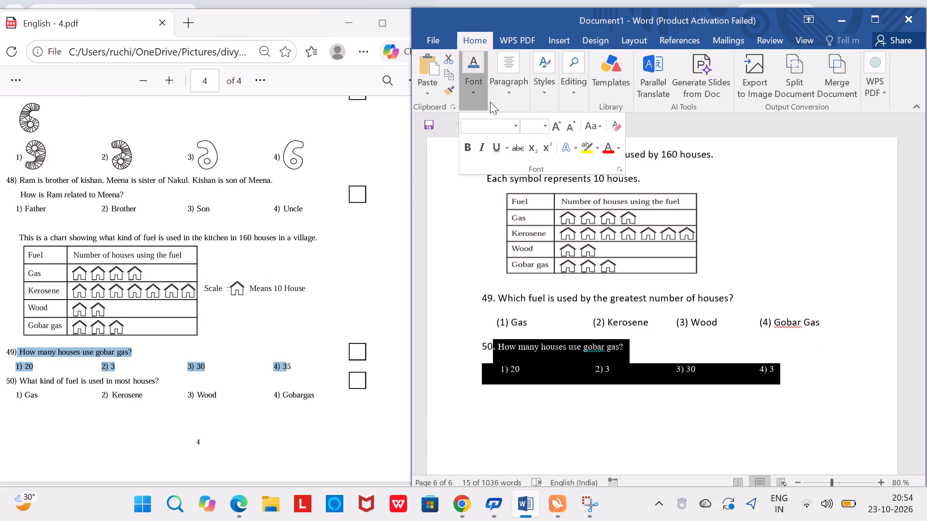
{"action": "left_click", "coordinate": [518, 127]}
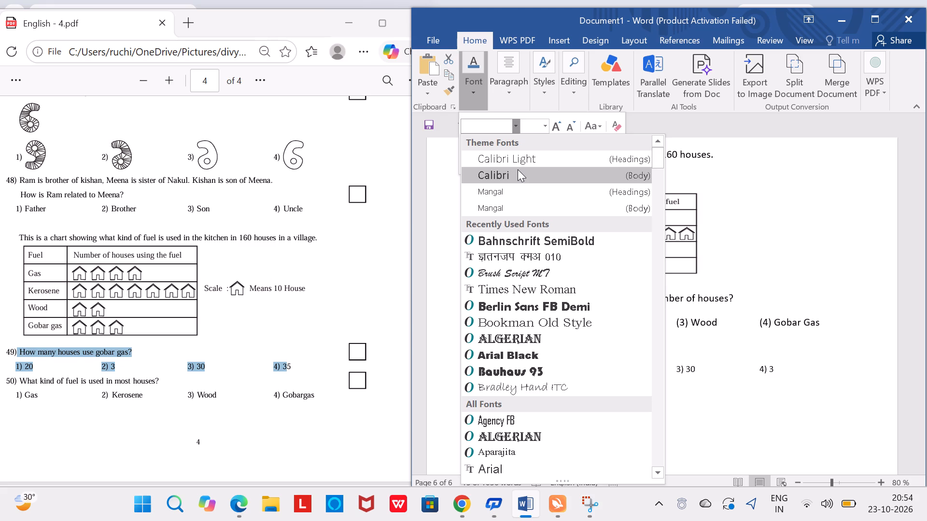
{"action": "left_click", "coordinate": [518, 169]}
{"action": "left_click", "coordinate": [482, 87]}
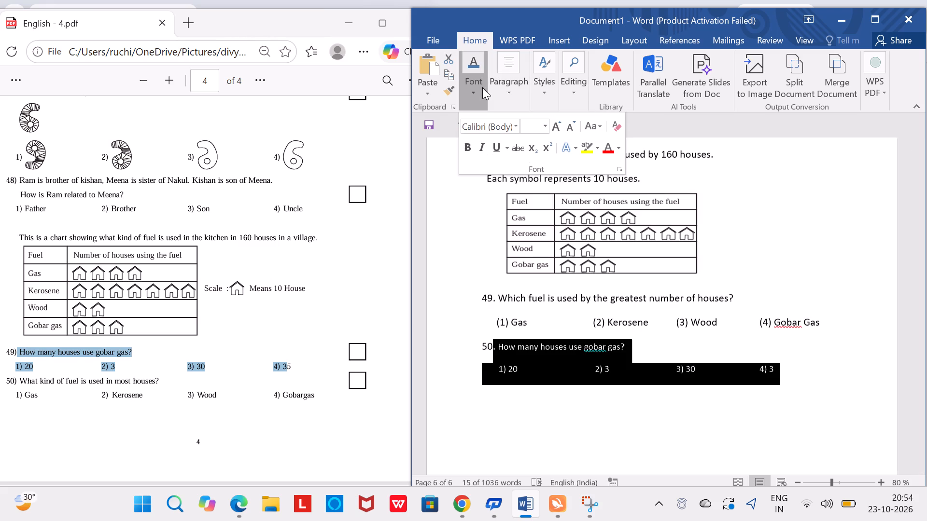
{"action": "left_click", "coordinate": [548, 130]}
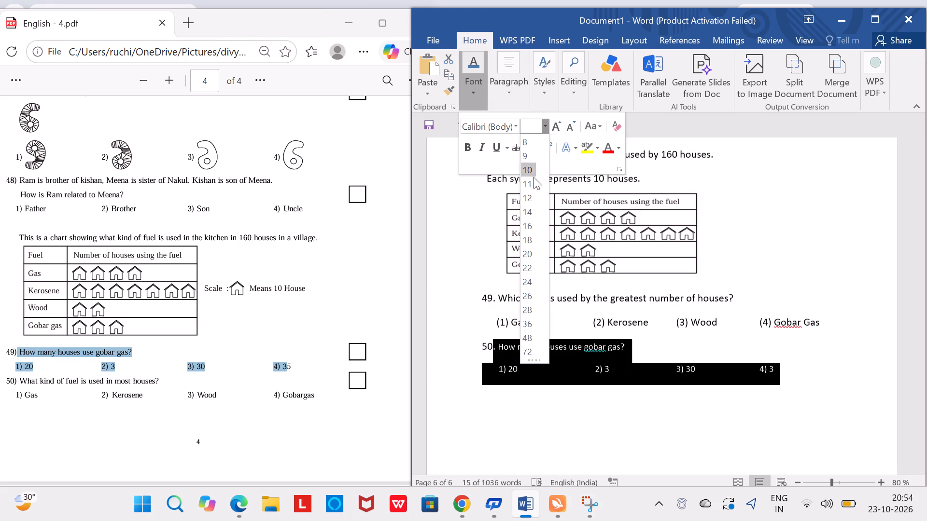
{"action": "left_click", "coordinate": [532, 209]}
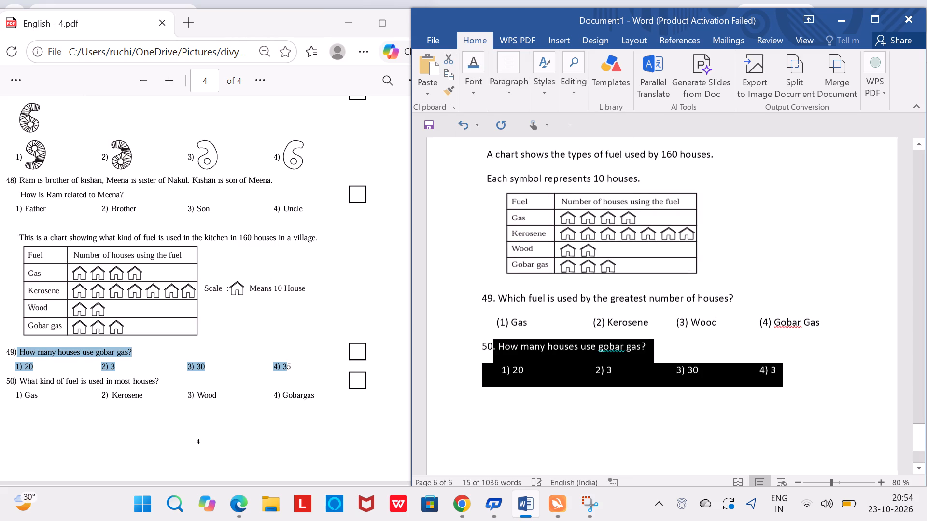
{"action": "left_click", "coordinate": [601, 436]}
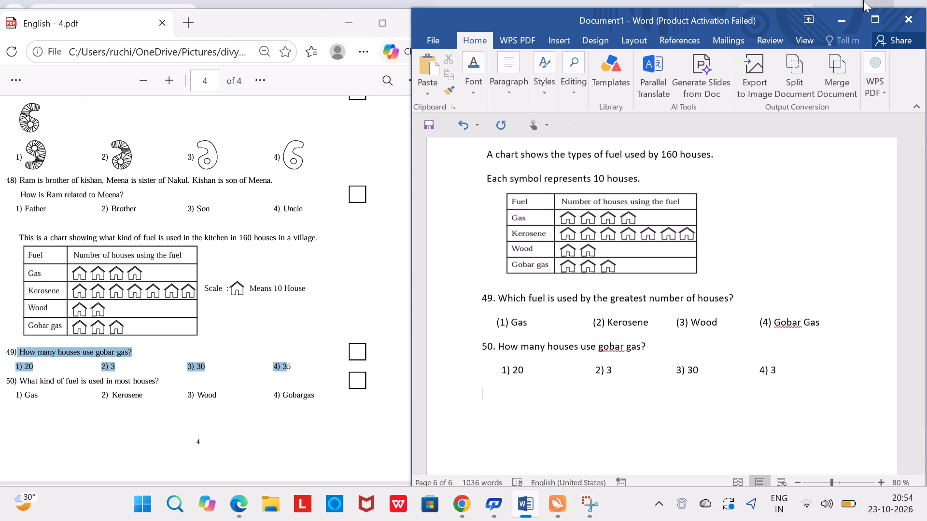
Close the question paper, saving it as a Word document named "MGO STD 4" in the Documents folder.
{"action": "left_click", "coordinate": [916, 12]}
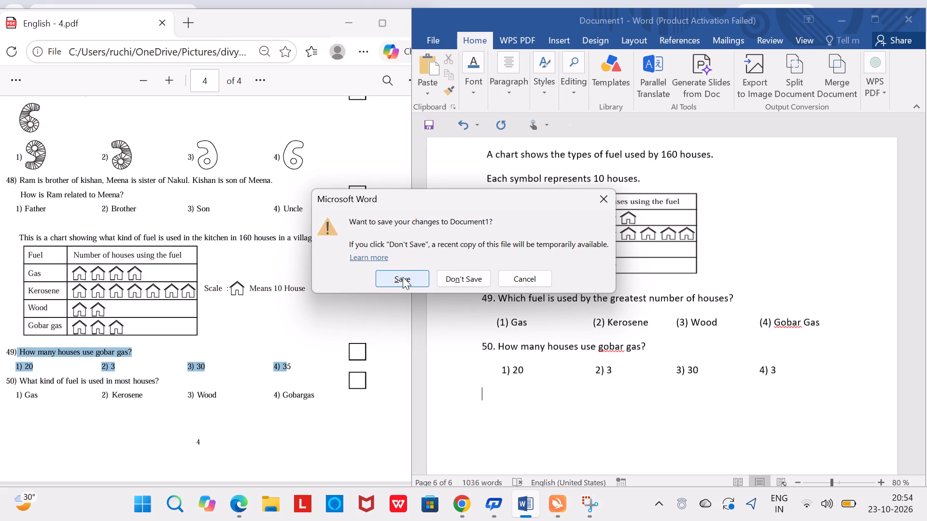
{"action": "left_click", "coordinate": [403, 277]}
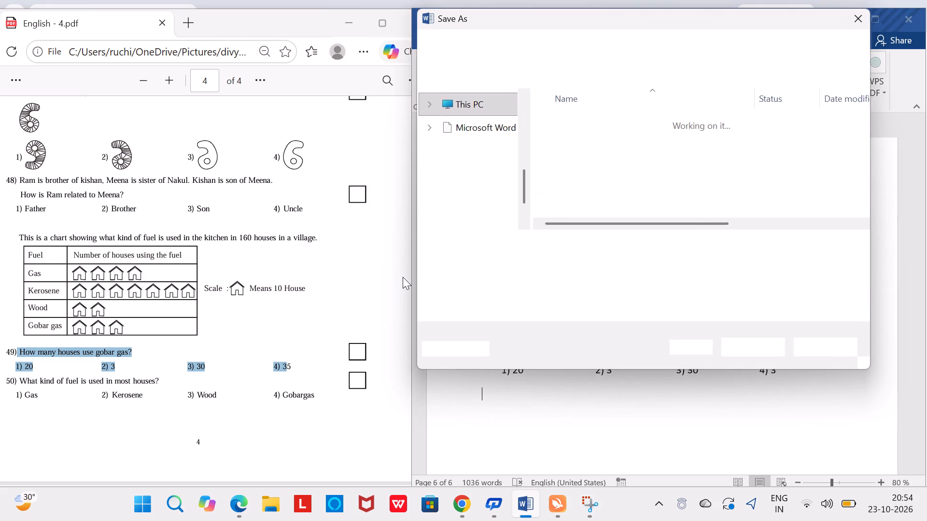
{"action": "key", "text": "BackSpace"}
{"action": "type", "text": "MGO STD 4"}
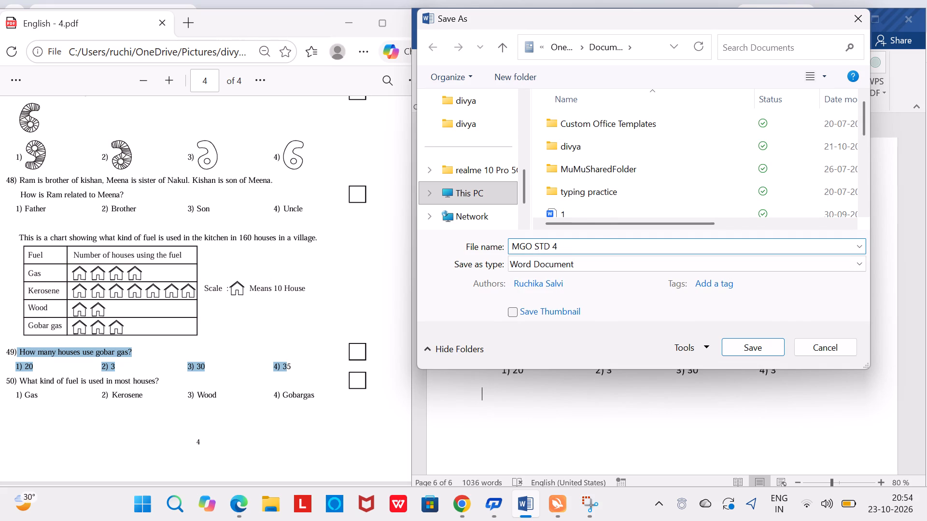
{"action": "left_click", "coordinate": [768, 348]}
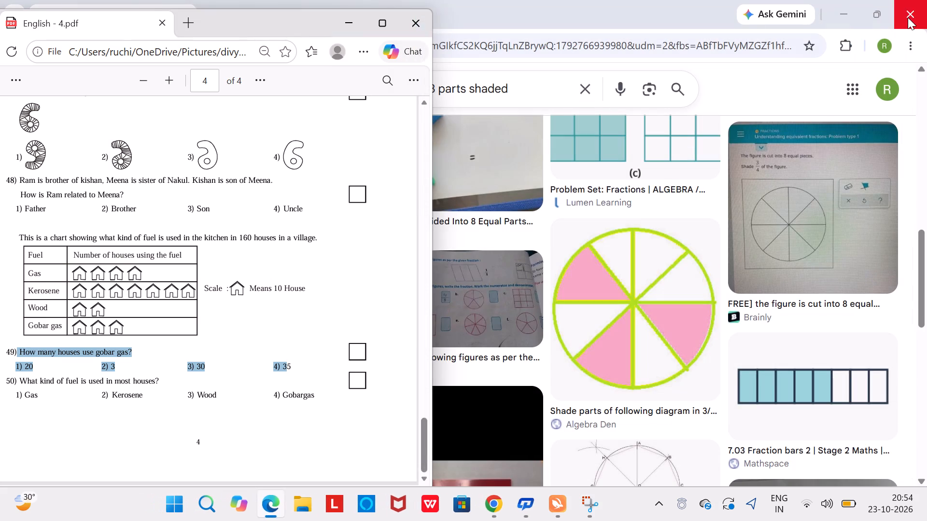
Close the Chrome image search window and the Edge window showing the English - 4 PDF.
{"action": "left_click", "coordinate": [908, 17]}
{"action": "left_click", "coordinate": [420, 18]}
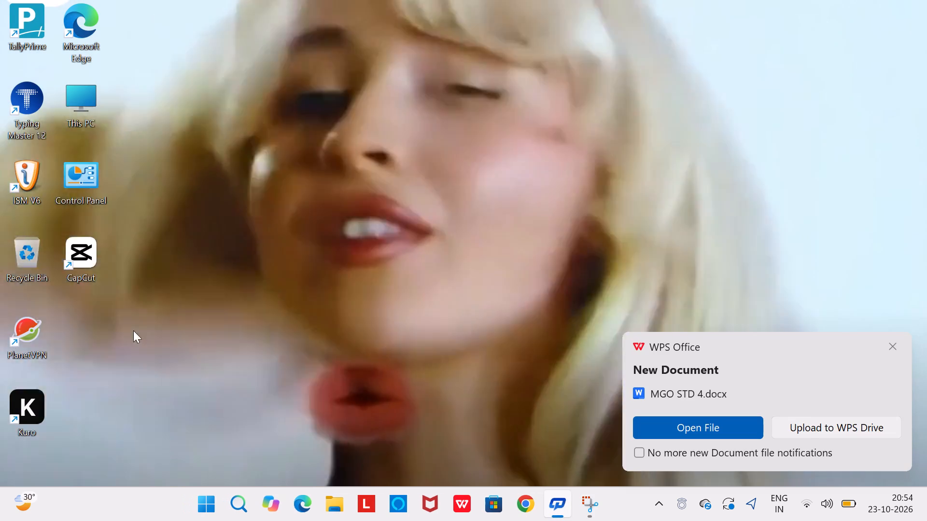
Launch Kuro from the desktop.
{"action": "double_click", "coordinate": [51, 400]}
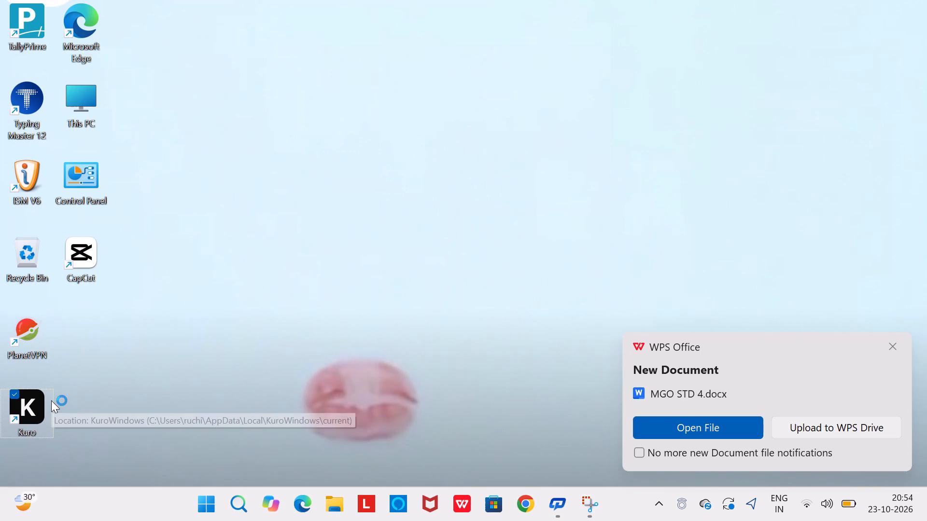